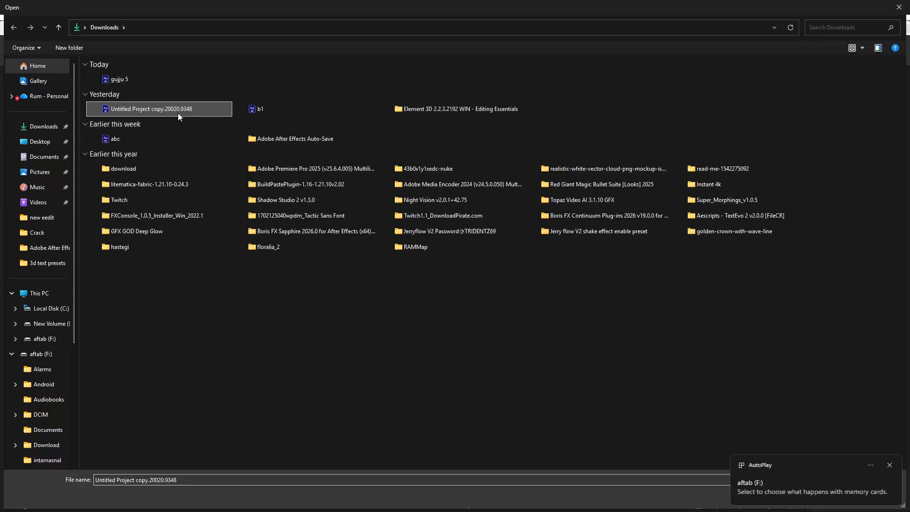
Open the gujju 5 project from the Downloads folder and accept the font substitution.
click(494, 277)
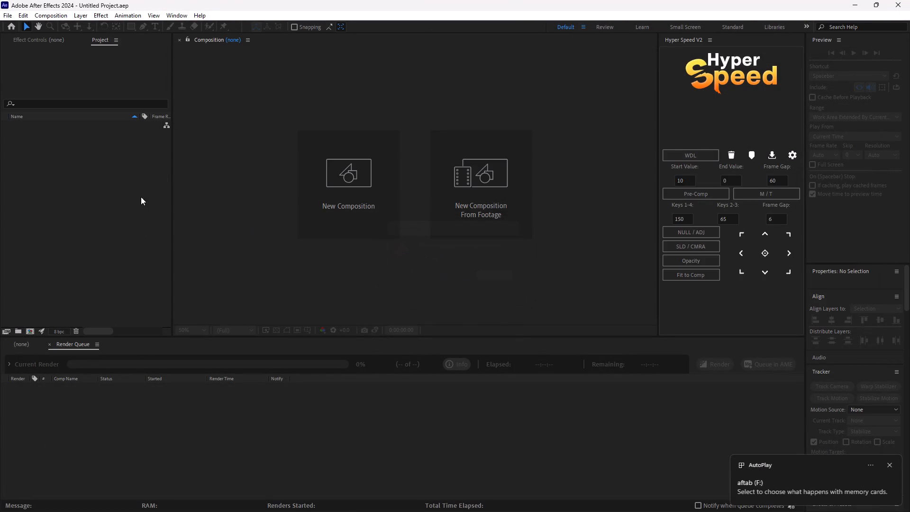
click(10, 23)
click(27, 109)
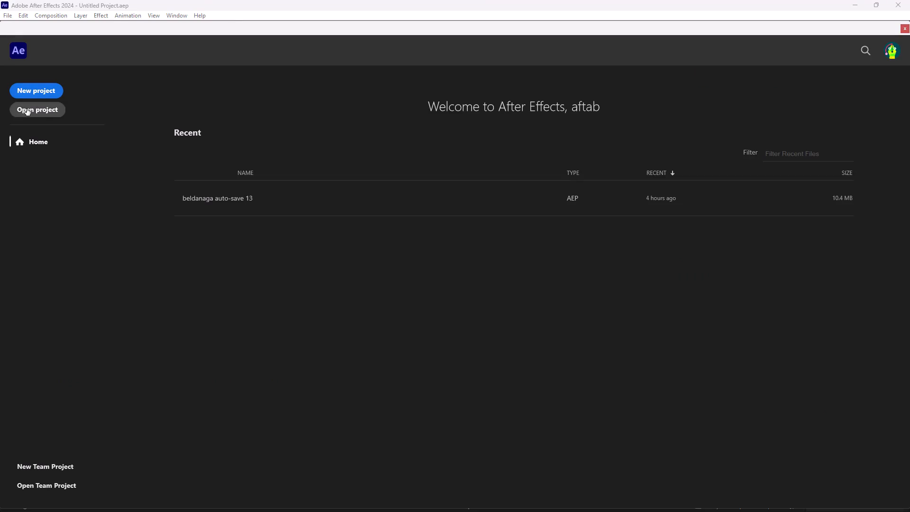
scroll(38, 205, down, 5)
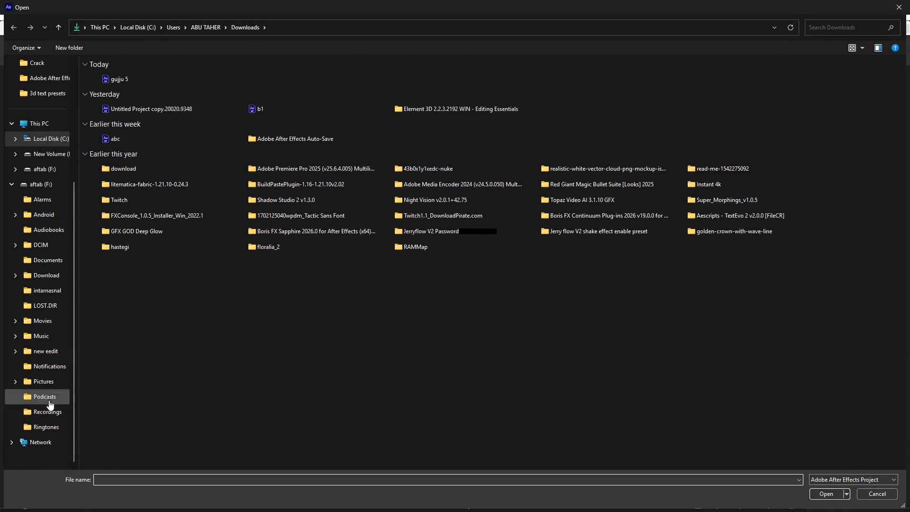
click(44, 353)
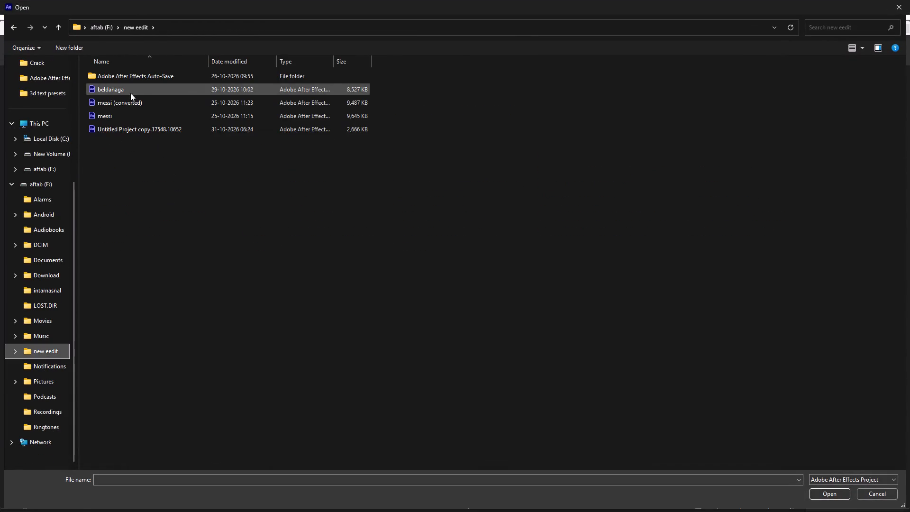
scroll(58, 90, up, 3)
click(54, 71)
click(51, 66)
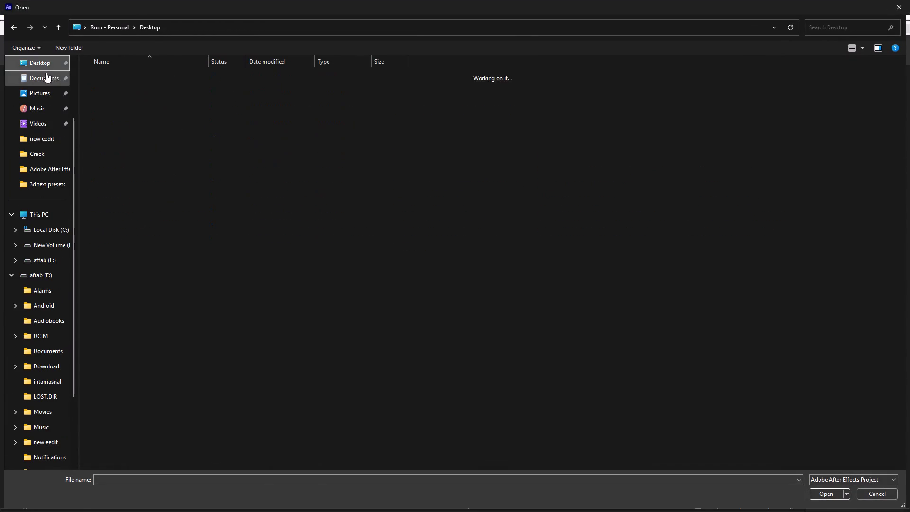
click(45, 223)
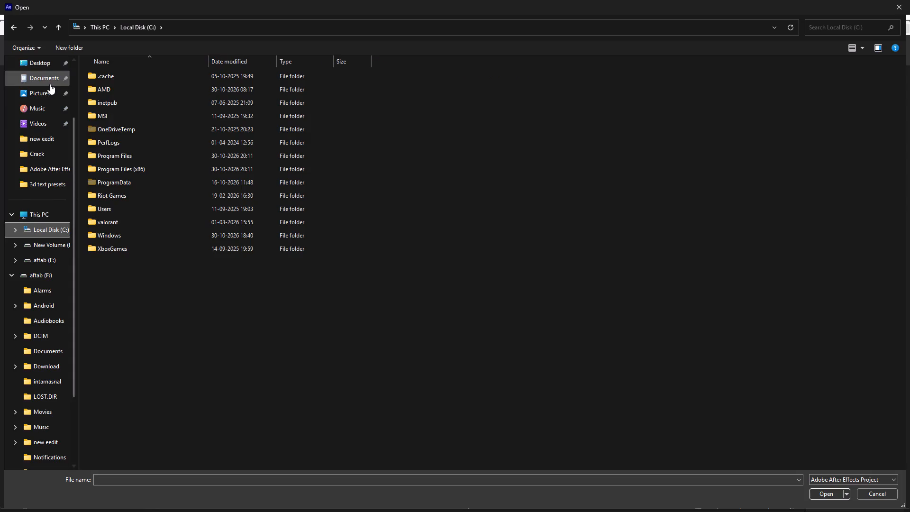
scroll(37, 102, up, 4)
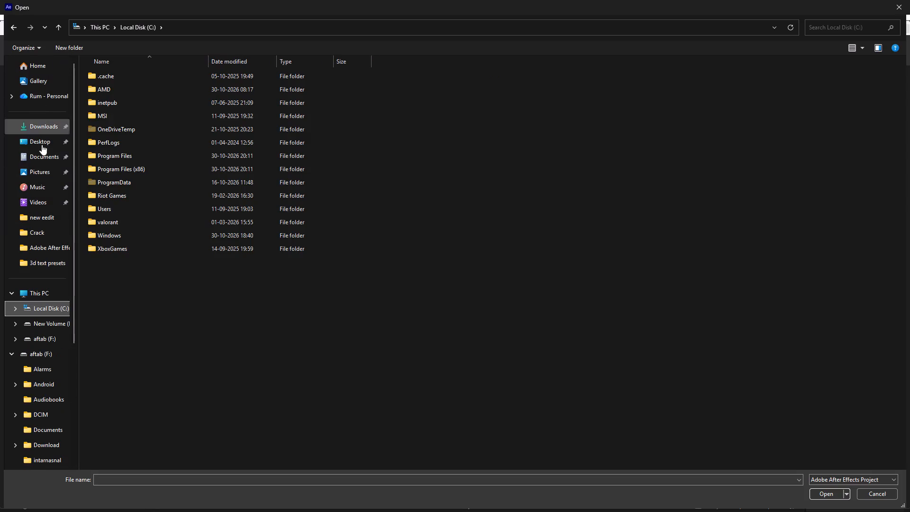
click(45, 132)
double_click(108, 82)
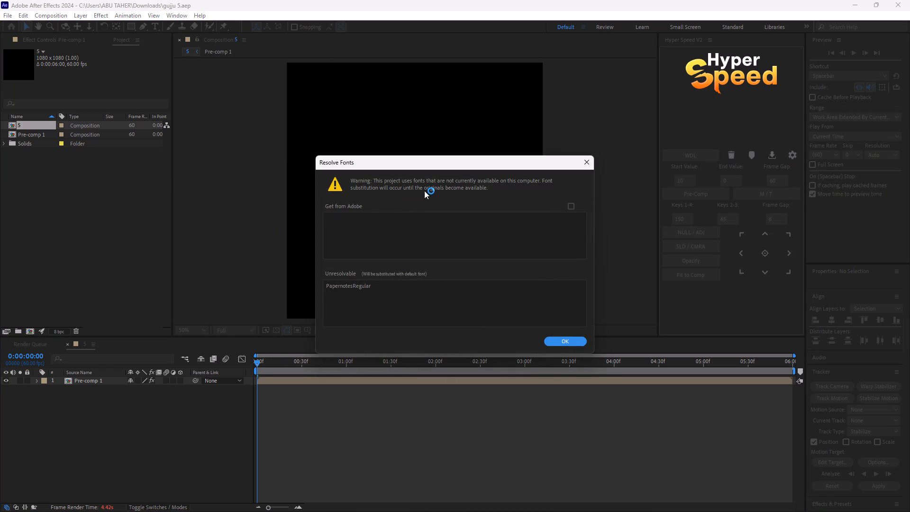
click(561, 340)
Scrub through composition 5's timeline to examine the animated EDITION text.
drag(263, 361, 276, 362)
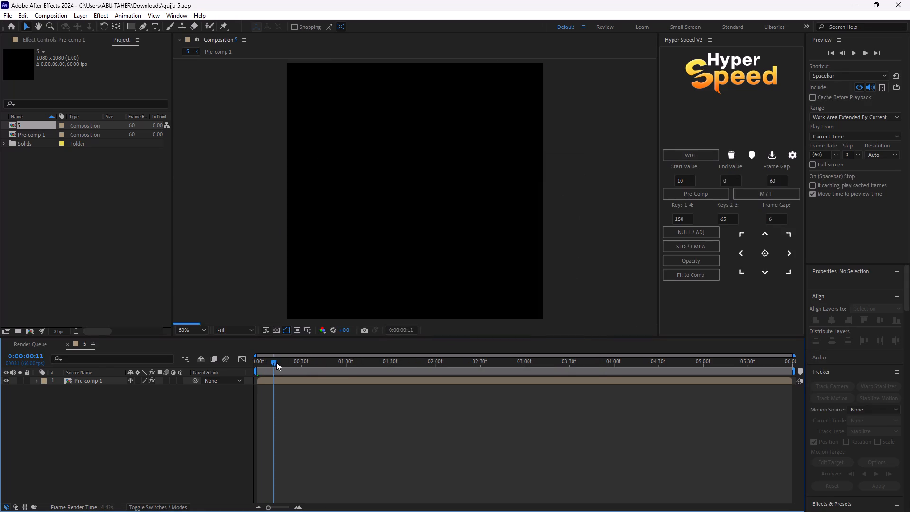
drag(276, 362, 426, 358)
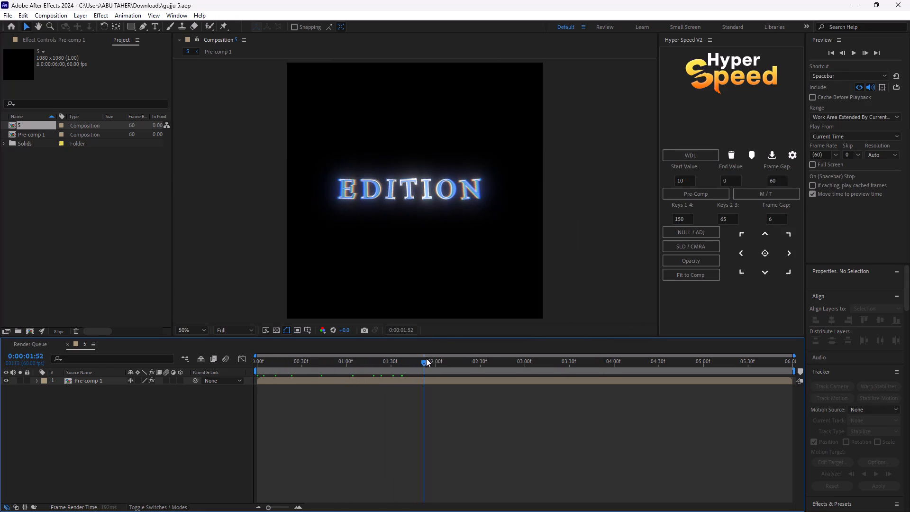
drag(426, 358, 524, 359)
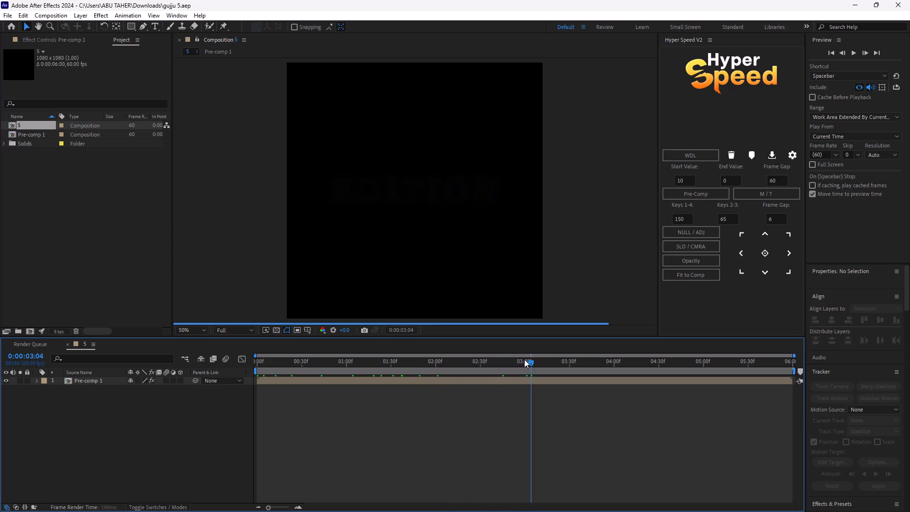
drag(524, 359, 522, 357)
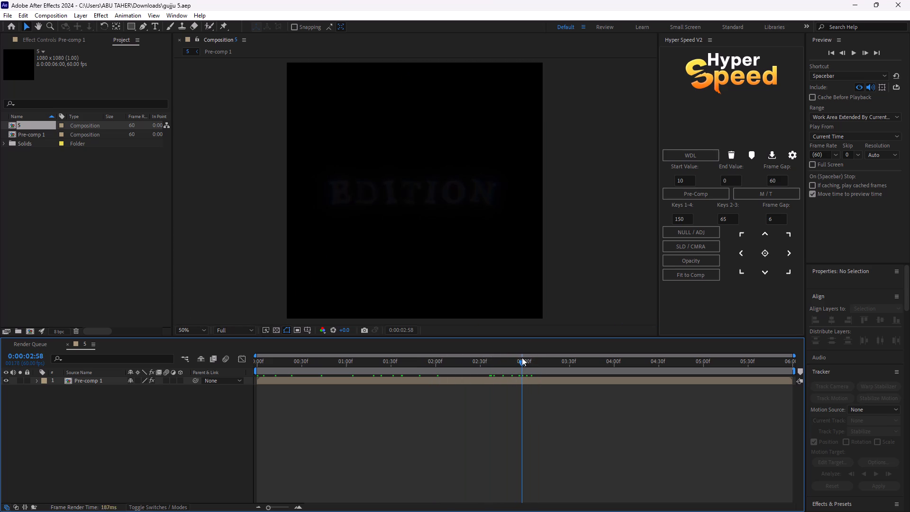
drag(522, 357, 365, 332)
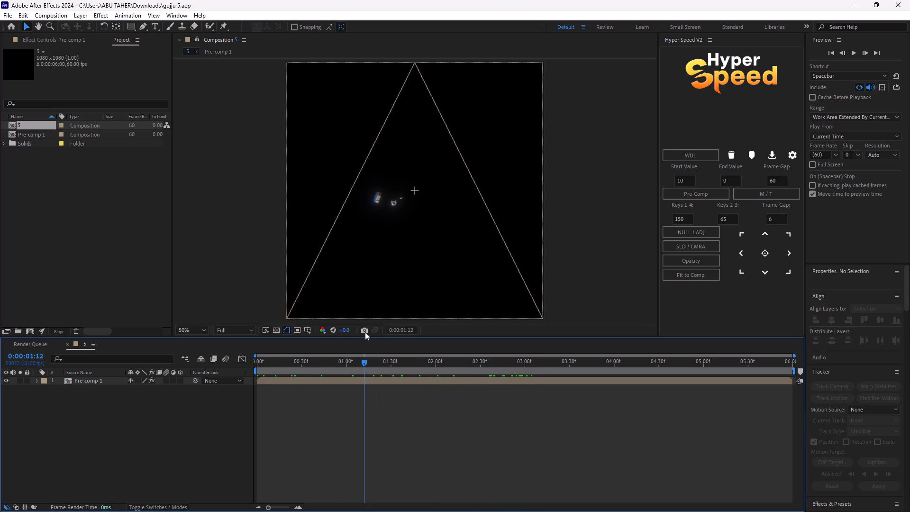
drag(365, 332, 395, 336)
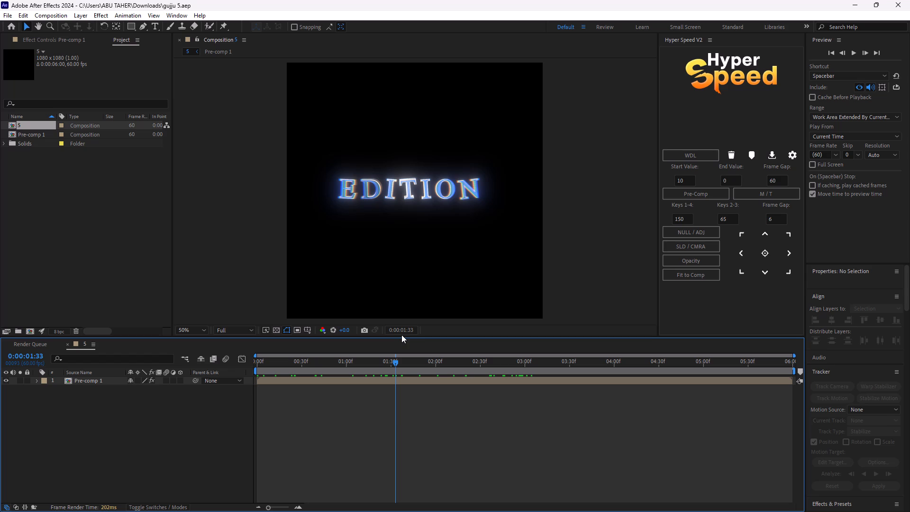
drag(399, 363, 333, 352)
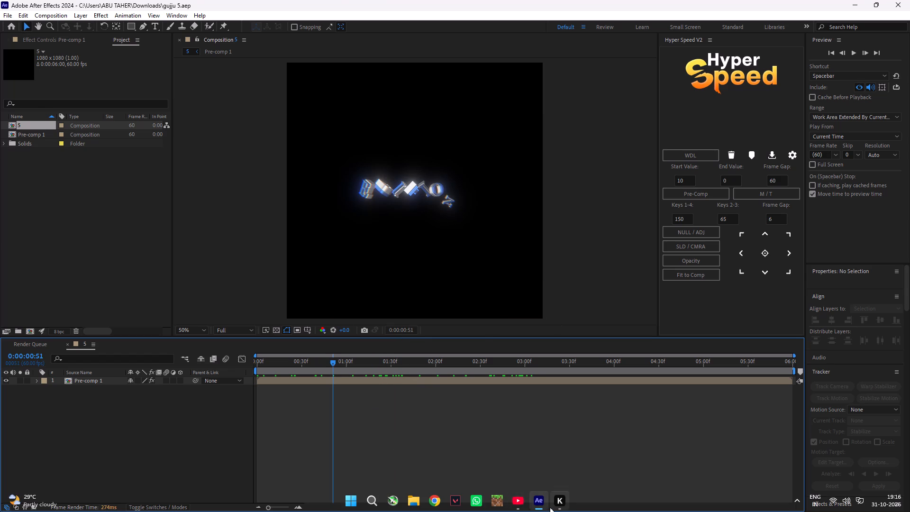
Switch to the Google Drive window and download gujju 5 copy 23.x.aep from the 5 3d text pack folder.
click(519, 502)
click(530, 419)
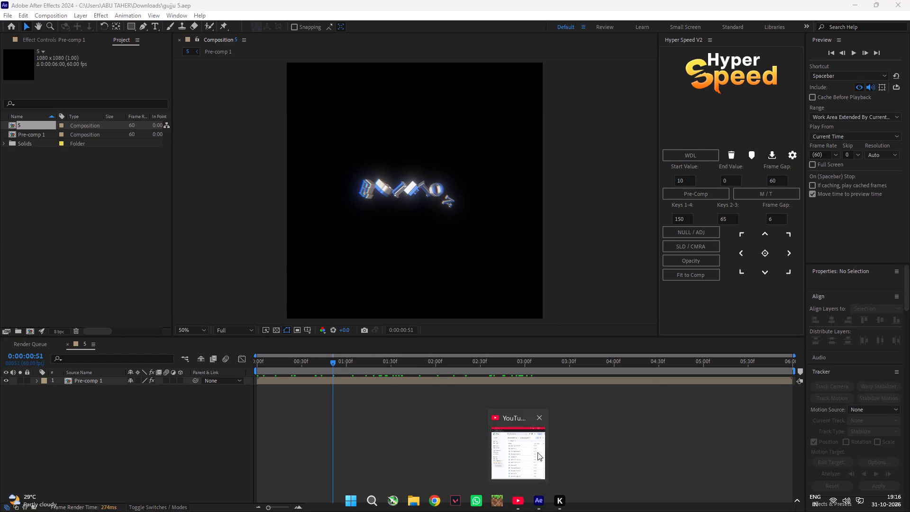
click(536, 451)
scroll(682, 444, down, 3)
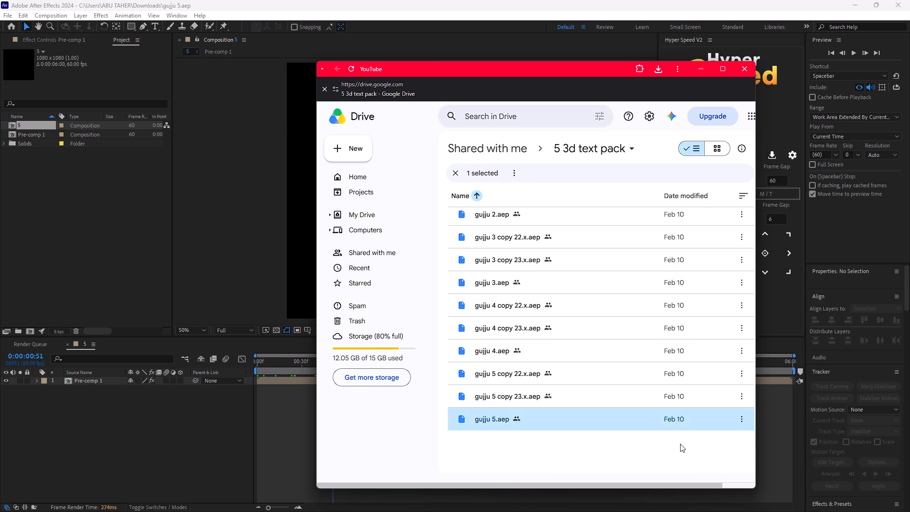
click(742, 394)
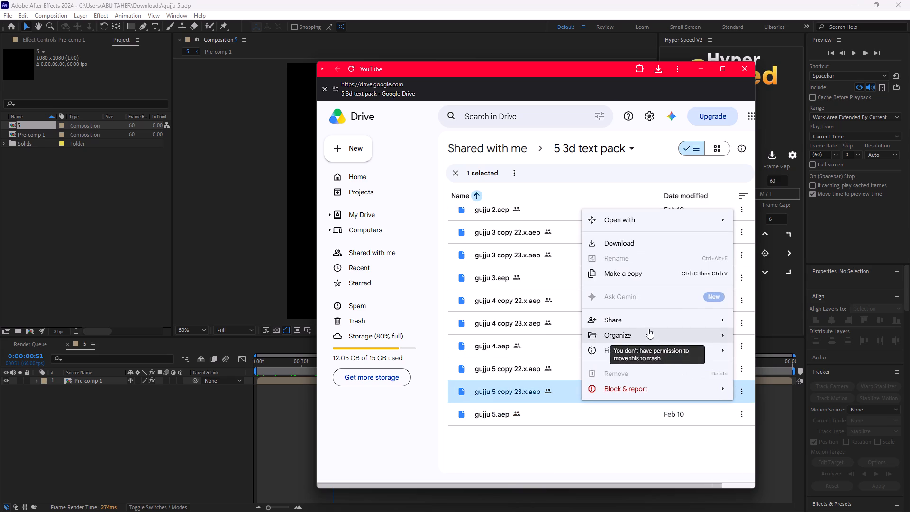
click(632, 246)
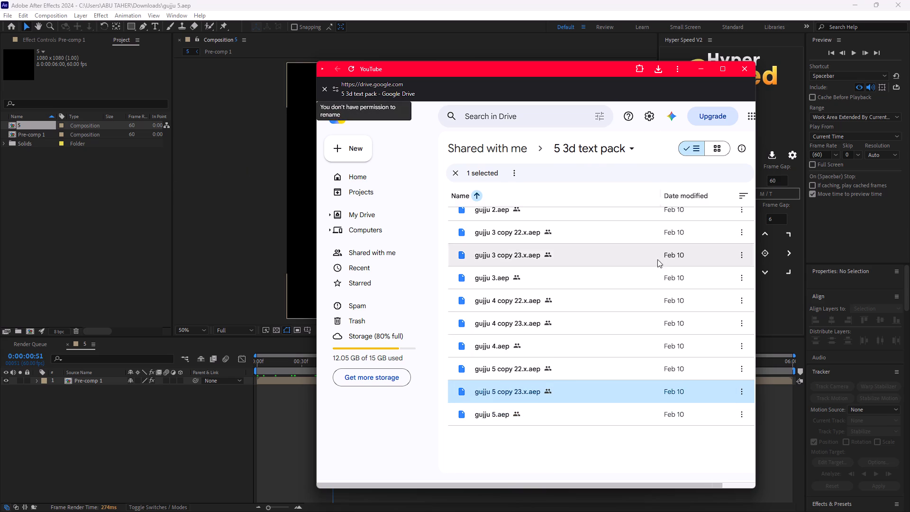
click(739, 389)
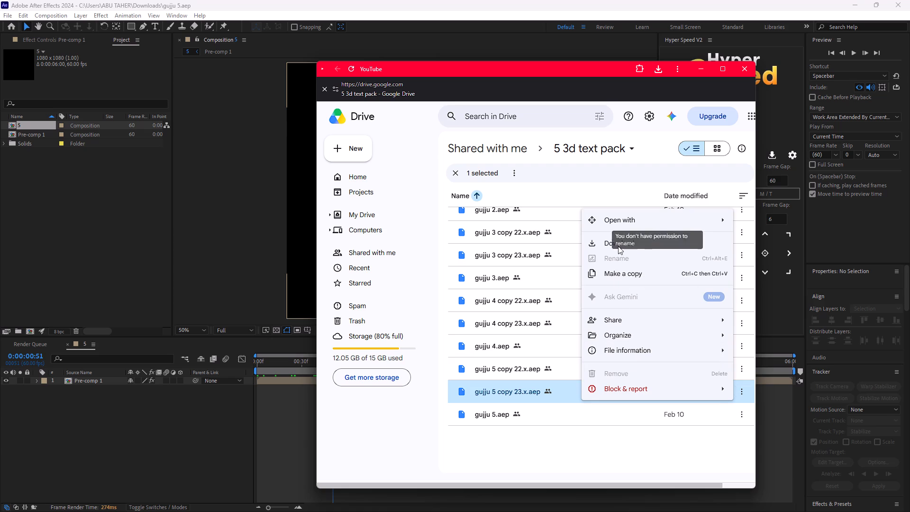
click(618, 244)
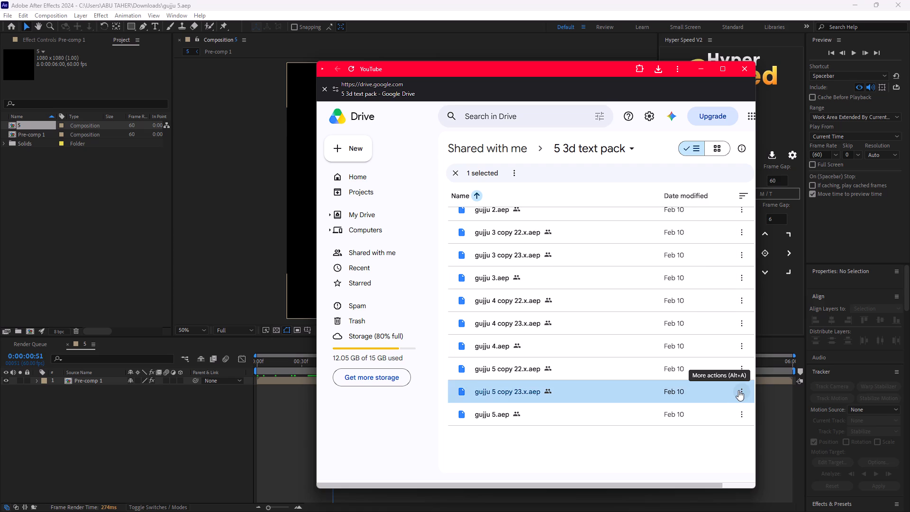
click(738, 390)
click(637, 247)
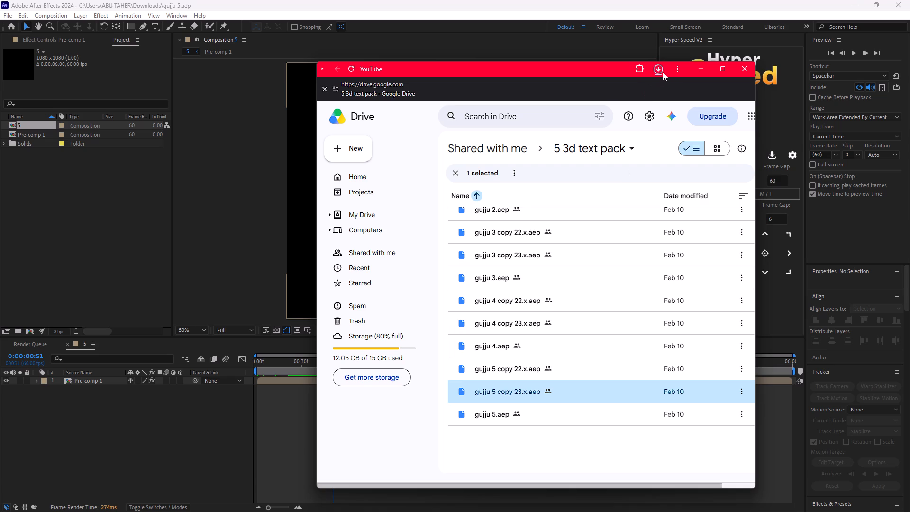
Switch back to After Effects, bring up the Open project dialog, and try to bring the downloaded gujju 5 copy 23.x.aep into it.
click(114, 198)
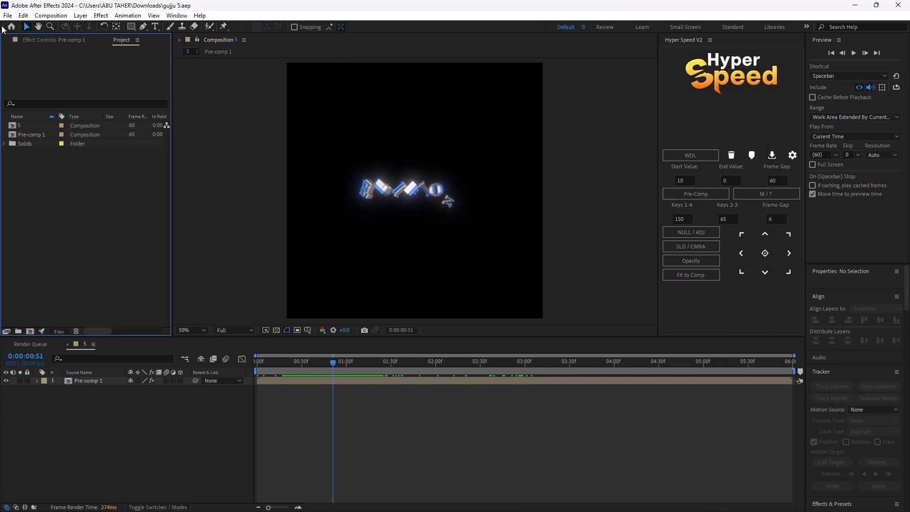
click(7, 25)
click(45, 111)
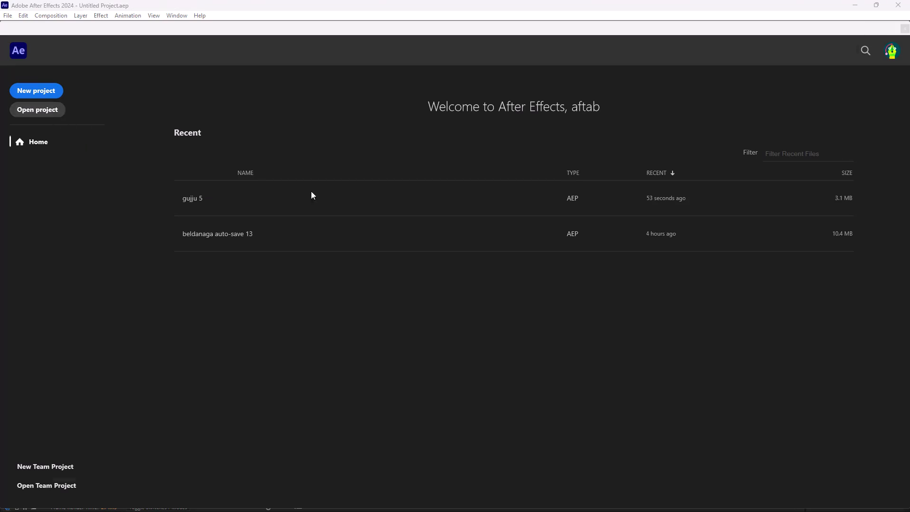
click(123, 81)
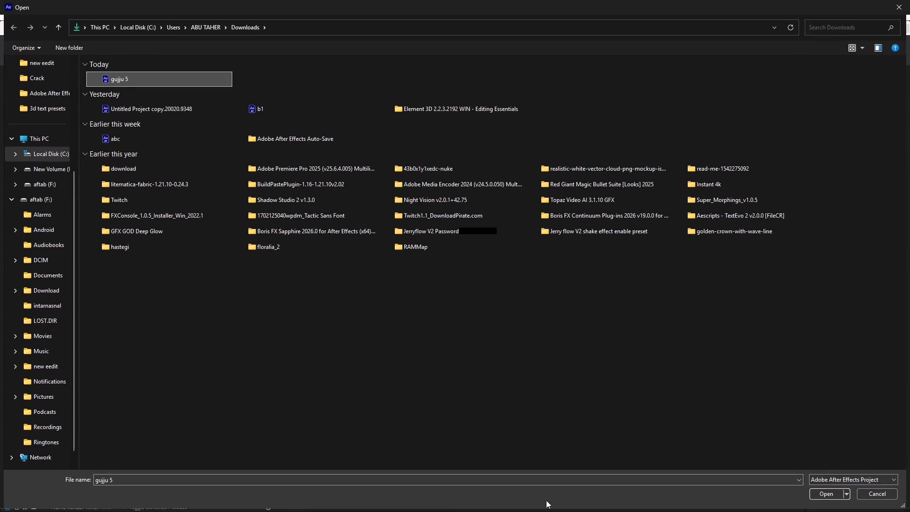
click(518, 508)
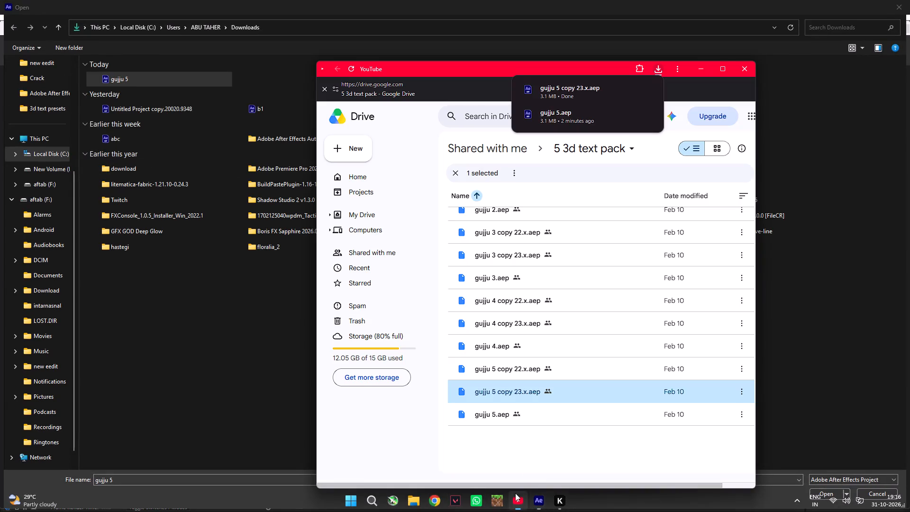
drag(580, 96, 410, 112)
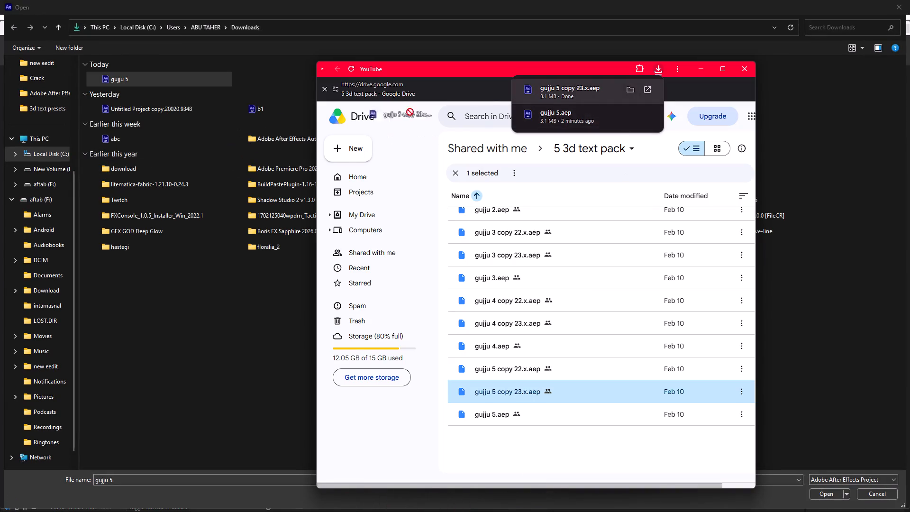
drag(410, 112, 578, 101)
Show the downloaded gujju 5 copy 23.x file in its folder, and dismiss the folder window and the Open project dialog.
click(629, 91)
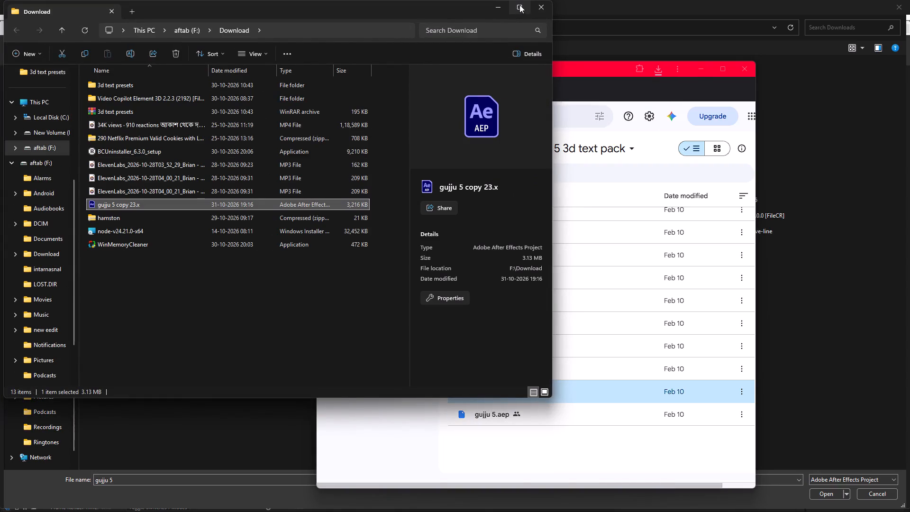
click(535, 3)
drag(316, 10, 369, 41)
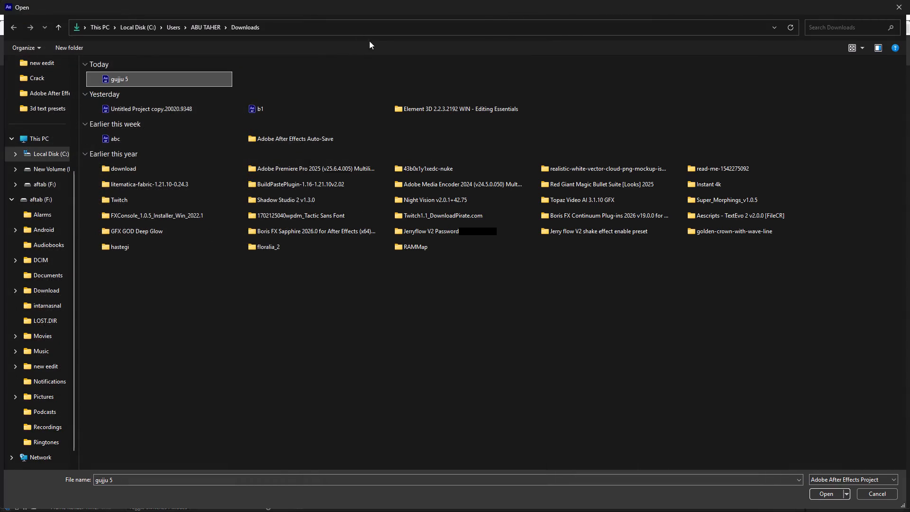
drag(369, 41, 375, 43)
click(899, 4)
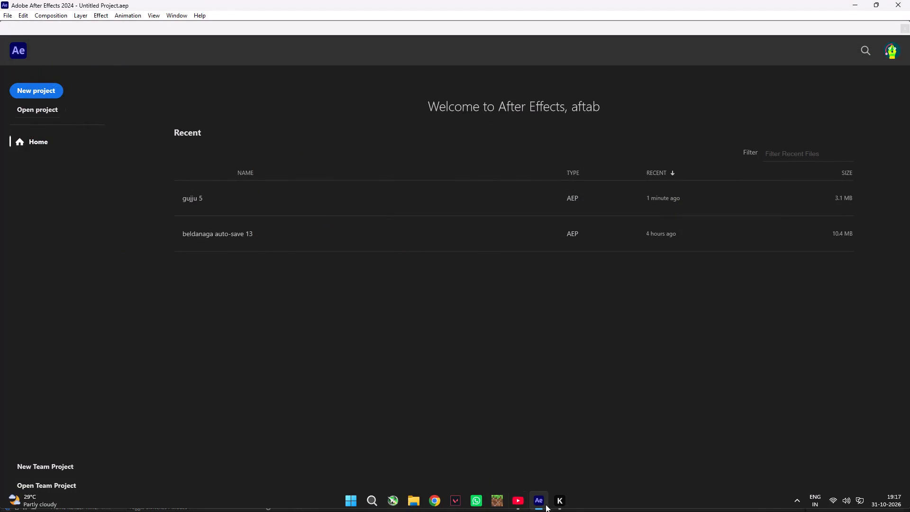
Bring up the Open project dialog again and copy the downloaded gujju 5 copy 23.x.aep from the browser into its Downloads folder.
click(519, 505)
click(664, 70)
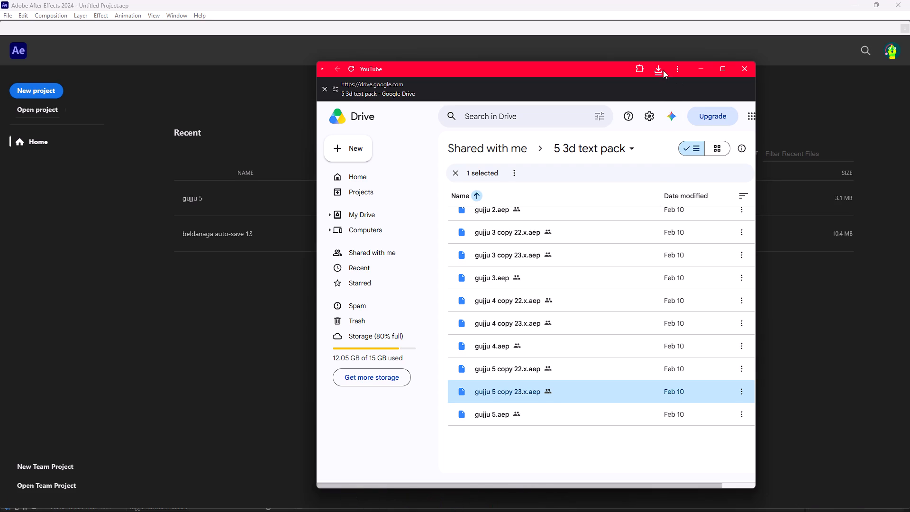
drag(583, 118, 113, 158)
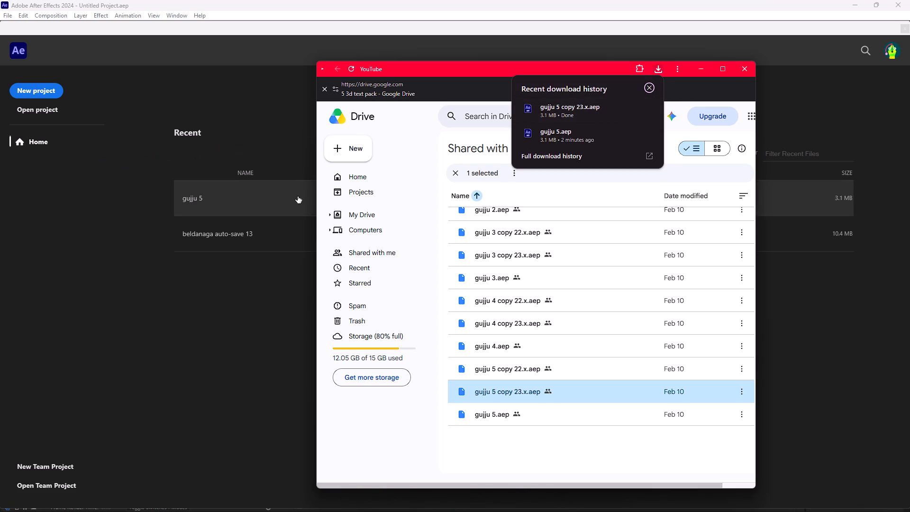
click(43, 107)
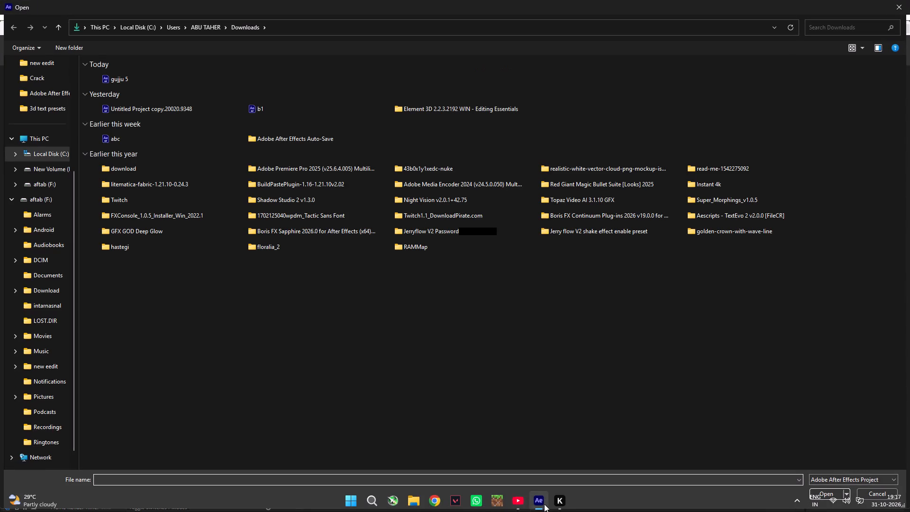
click(519, 503)
click(658, 69)
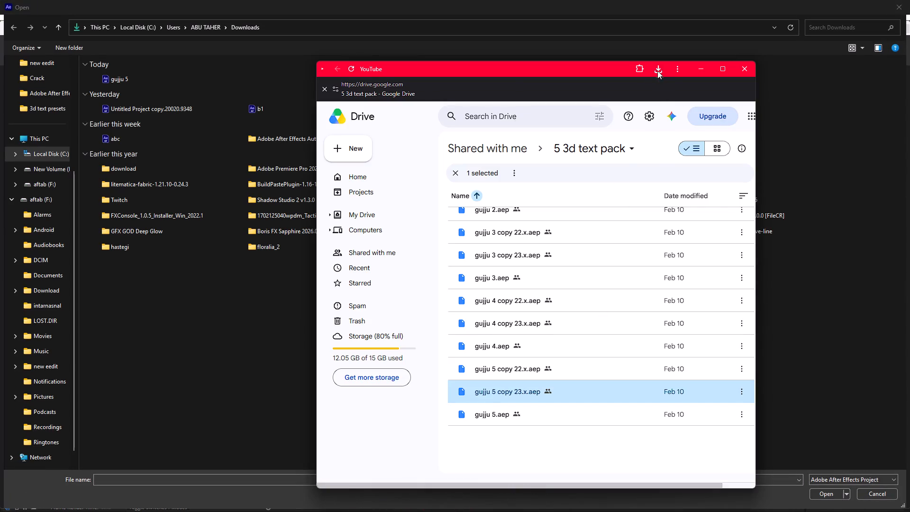
drag(604, 109, 197, 70)
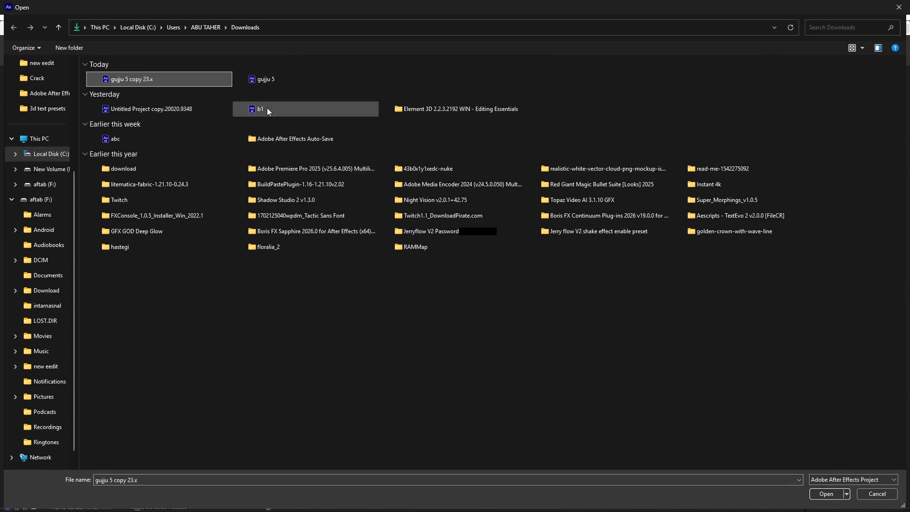
Open the downloaded gujju 5 copy 23.x project and accept its conversion from version 23.6.
double_click(173, 83)
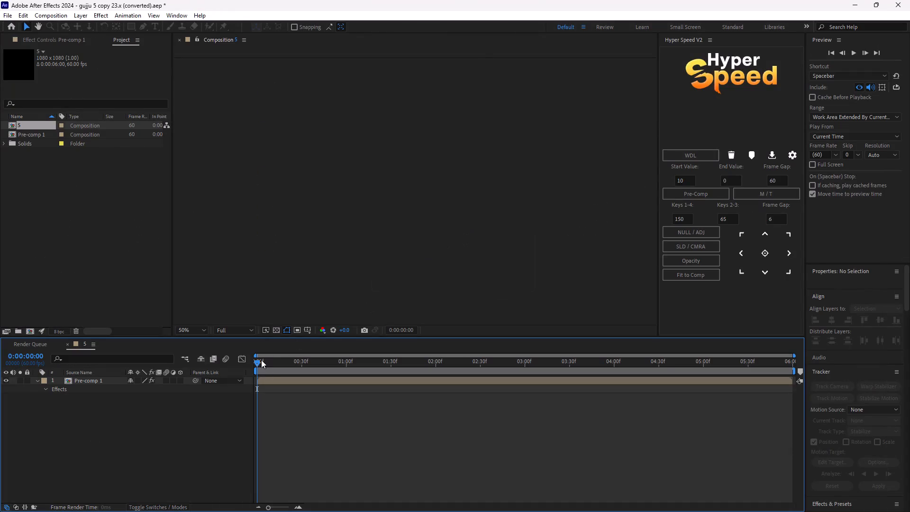
drag(259, 359, 281, 366)
click(561, 339)
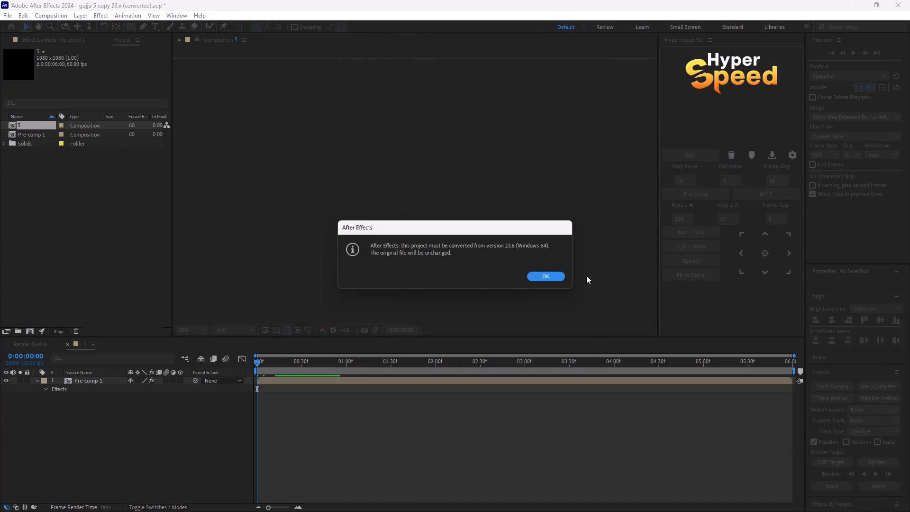
click(551, 279)
Scrub through the first three seconds of composition 5 to examine the EDITION text animation.
drag(258, 365, 298, 367)
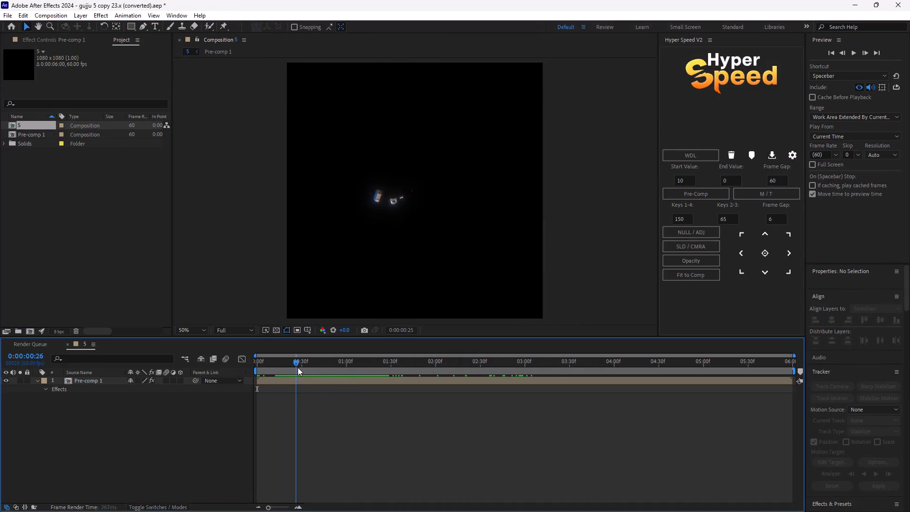
drag(298, 367, 455, 366)
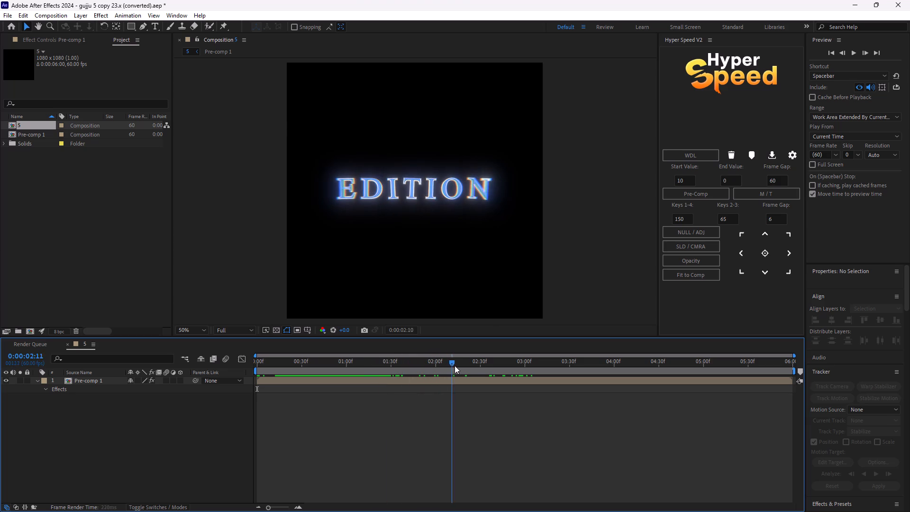
drag(455, 366, 526, 366)
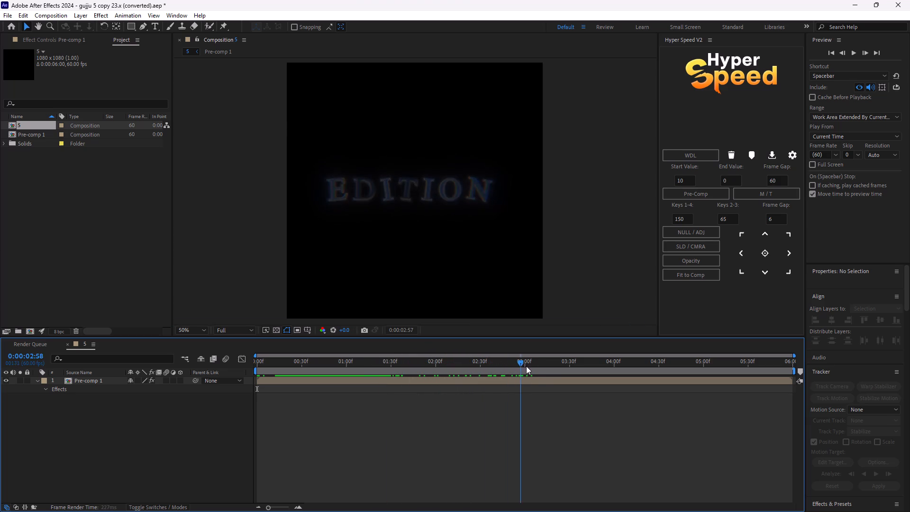
drag(526, 366, 500, 349)
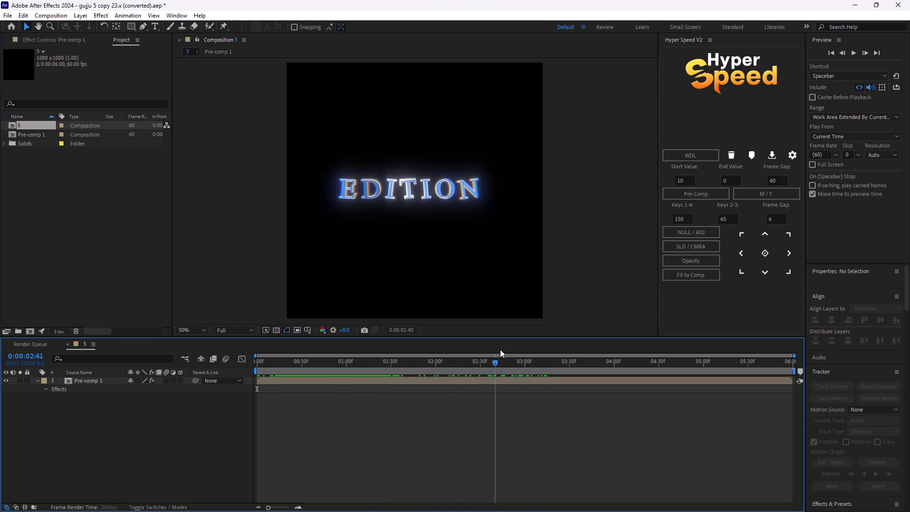
drag(500, 349, 513, 348)
Try to go to the Home screen and switch the After Effects window.
click(15, 33)
click(13, 25)
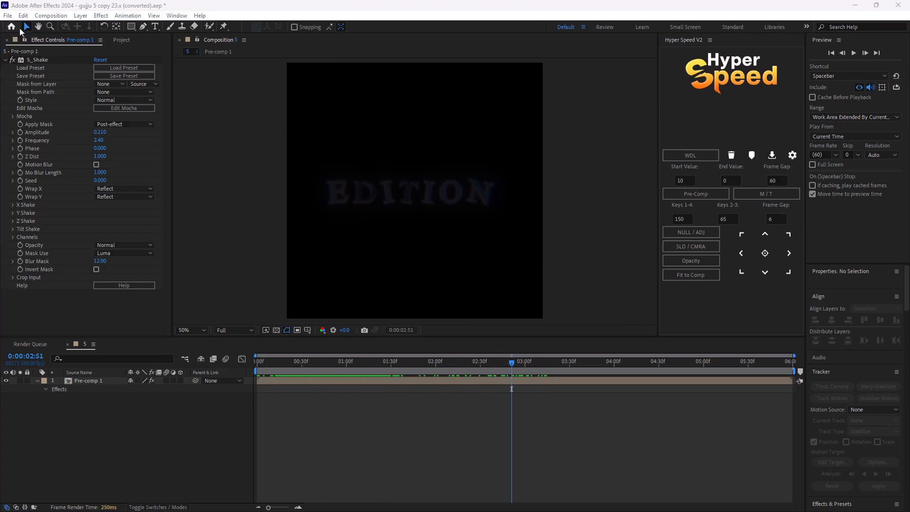
click(530, 497)
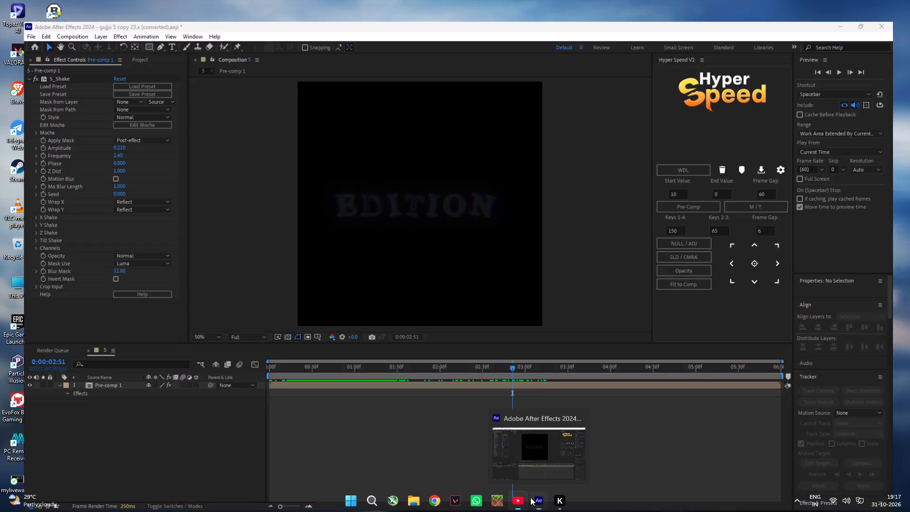
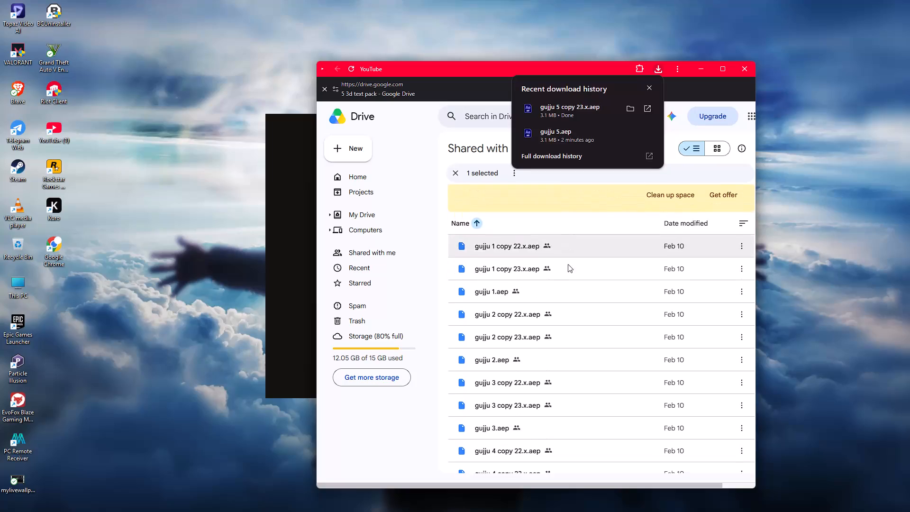
Download gujju 4 copy 22.x.aep from the 5 3d text pack folder and check its download progress.
scroll(590, 284, down, 4)
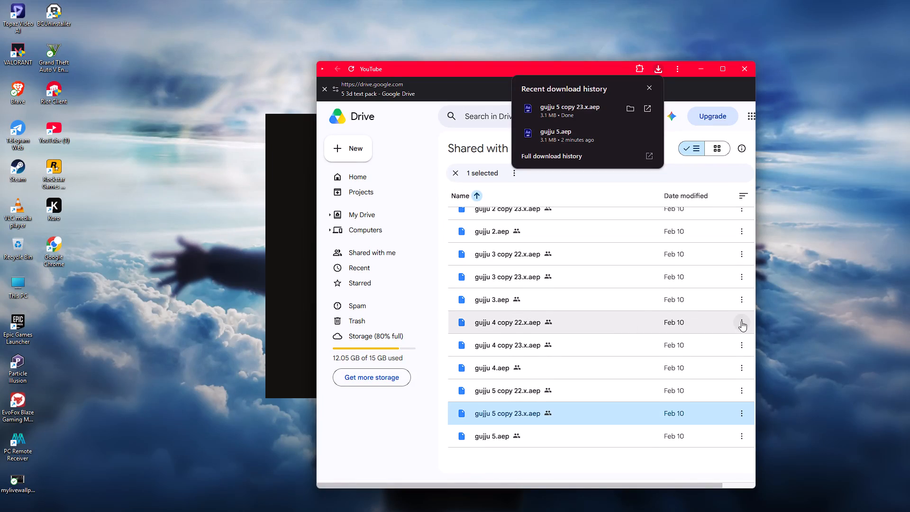
click(741, 321)
click(627, 181)
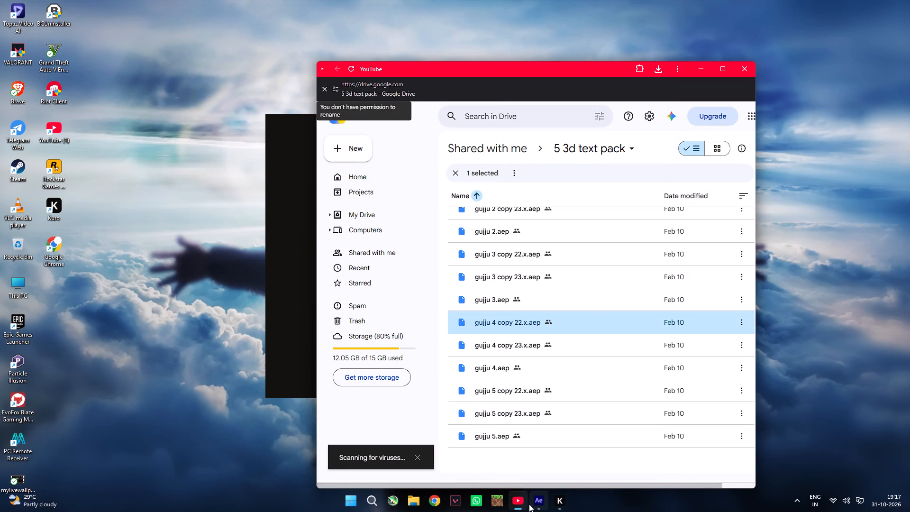
click(529, 504)
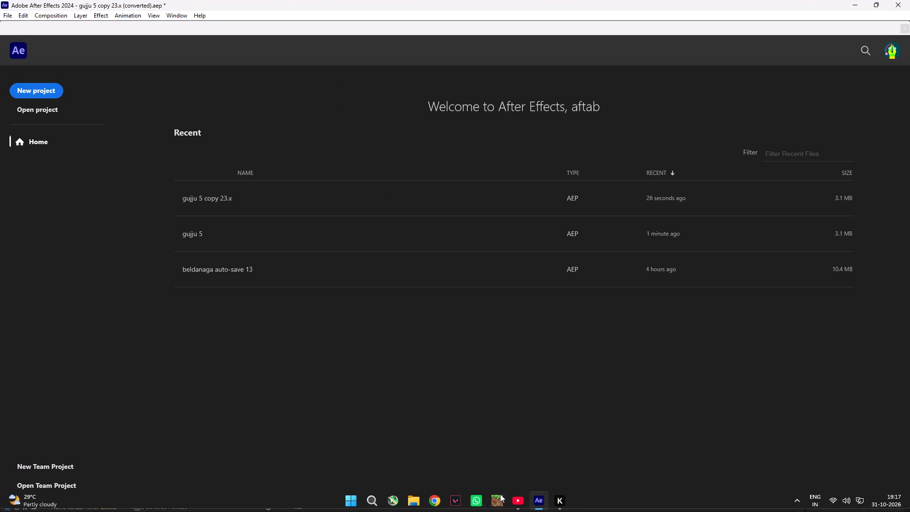
click(520, 498)
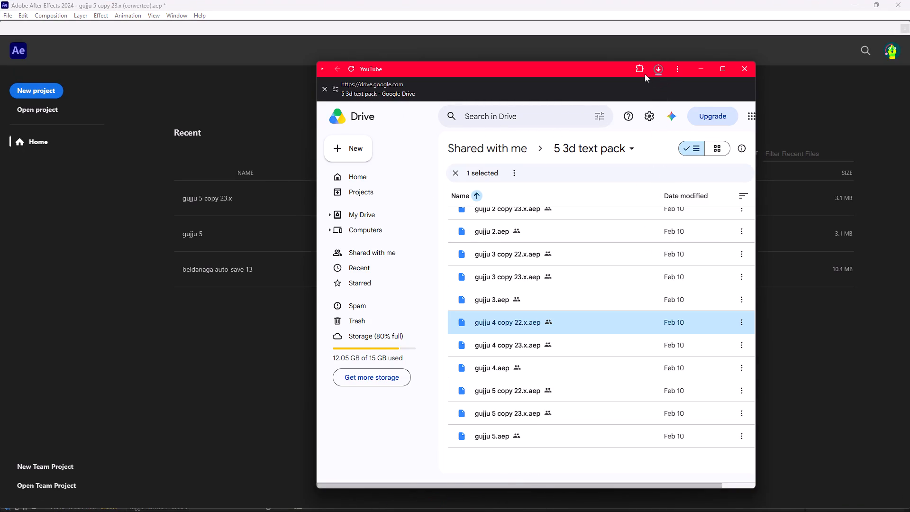
click(657, 69)
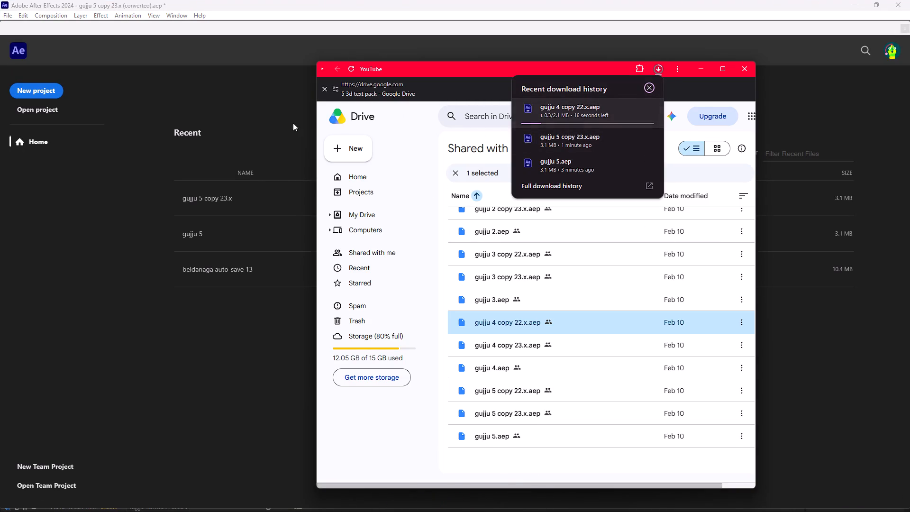
Bring up the Open project dialog in After Effects, discarding the changes to gujju 5 copy 23.x (converted).
click(53, 108)
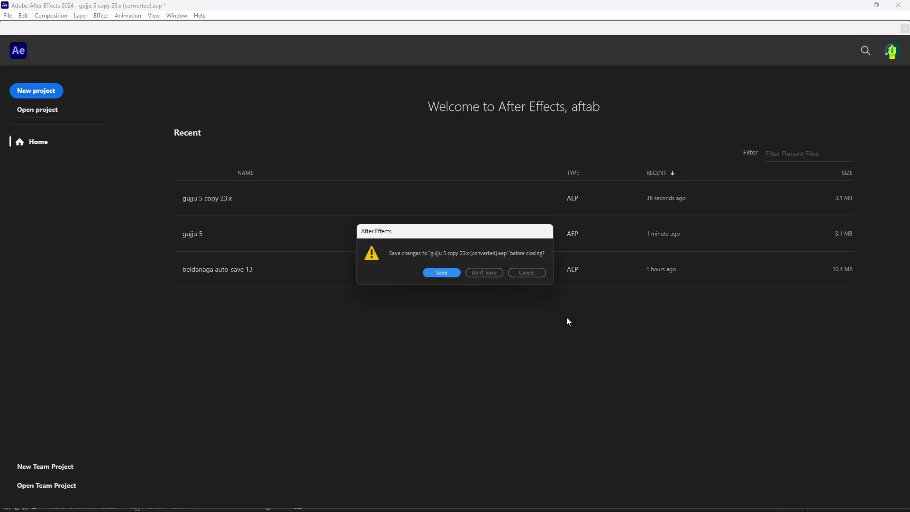
click(484, 273)
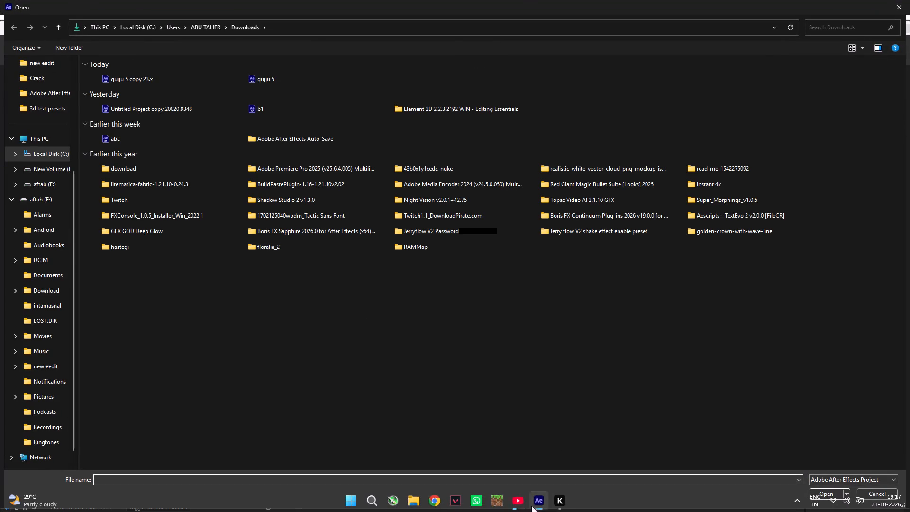
Bring the downloaded gujju 4 copy 22.x.aep from the browser into After Effects, accept its conversion and close the Open dialog.
click(519, 501)
click(656, 69)
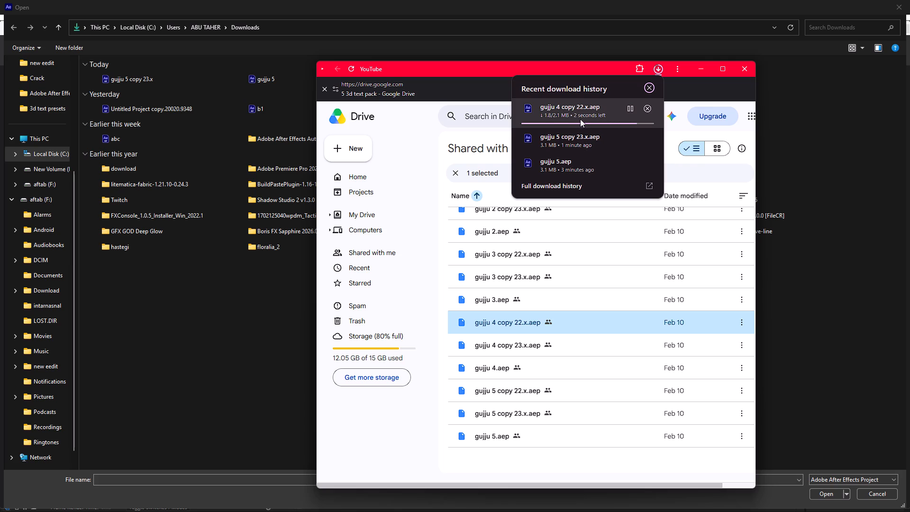
drag(580, 115, 519, 111)
drag(565, 116, 139, 79)
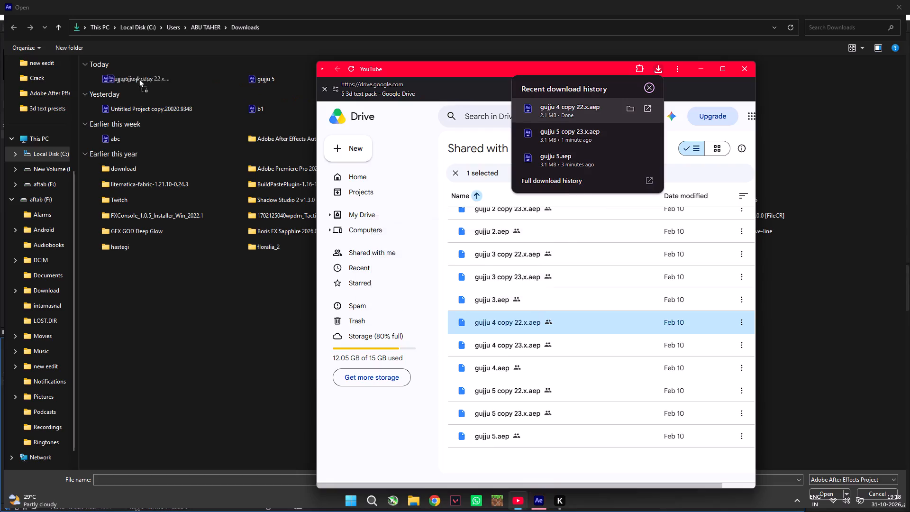
drag(139, 79, 147, 80)
click(556, 341)
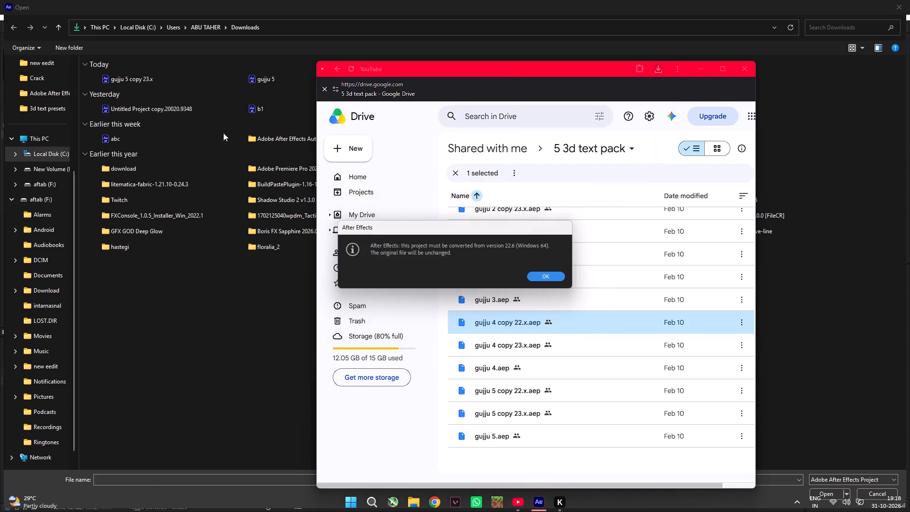
click(545, 274)
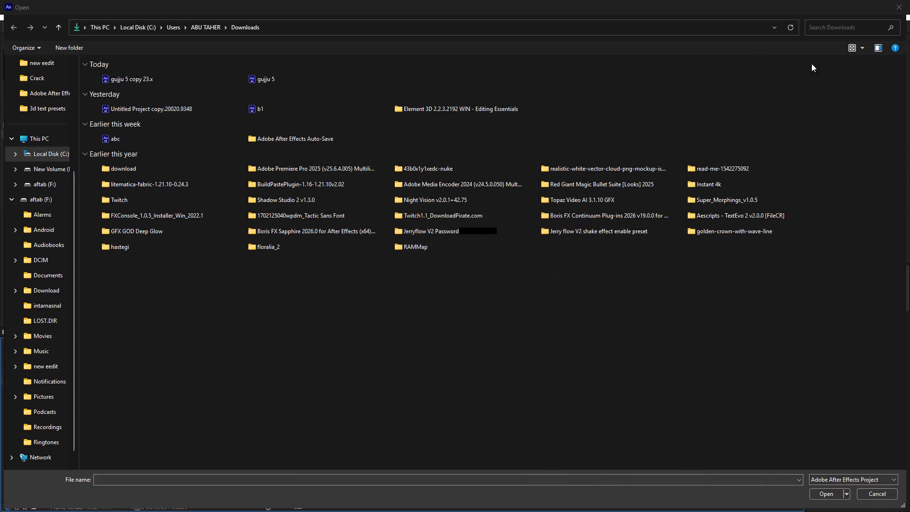
click(895, 7)
Play the start of composition 4 and scrub to about 2:41 to examine the GUJJU text animation.
key(space)
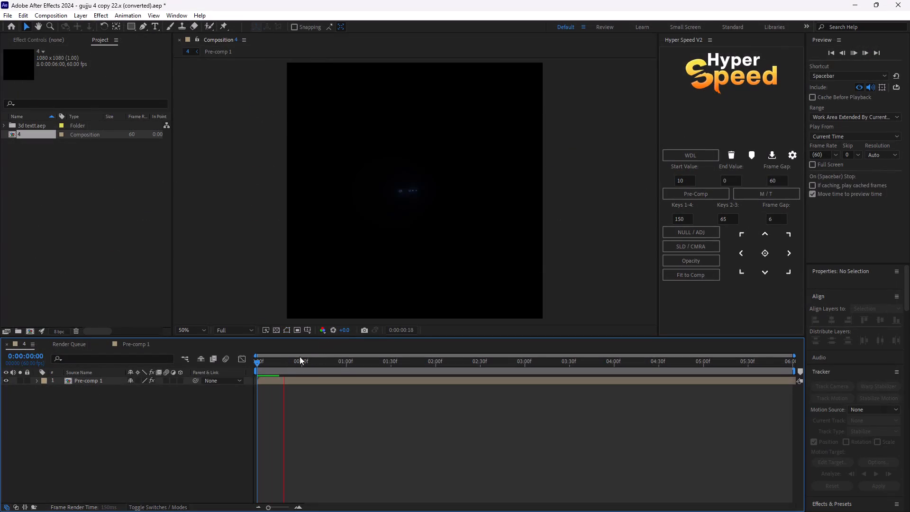
key(space)
drag(306, 358, 307, 359)
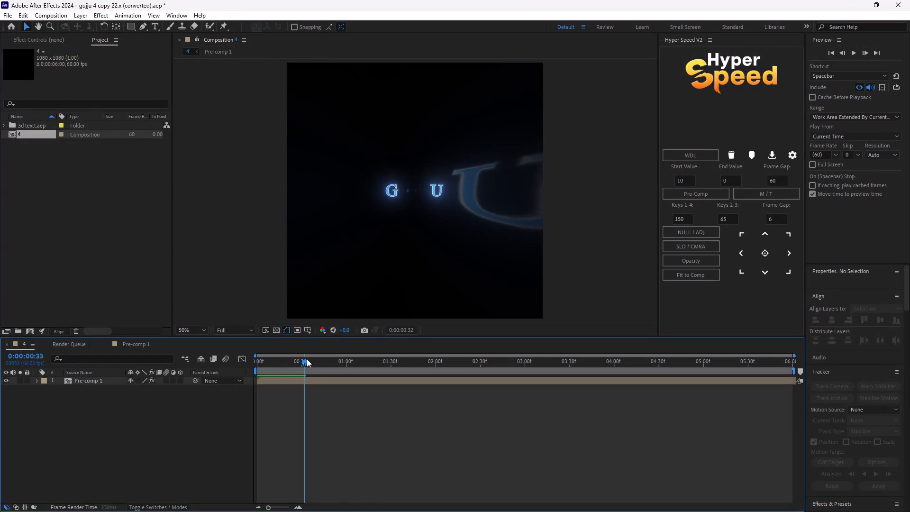
drag(307, 359, 497, 352)
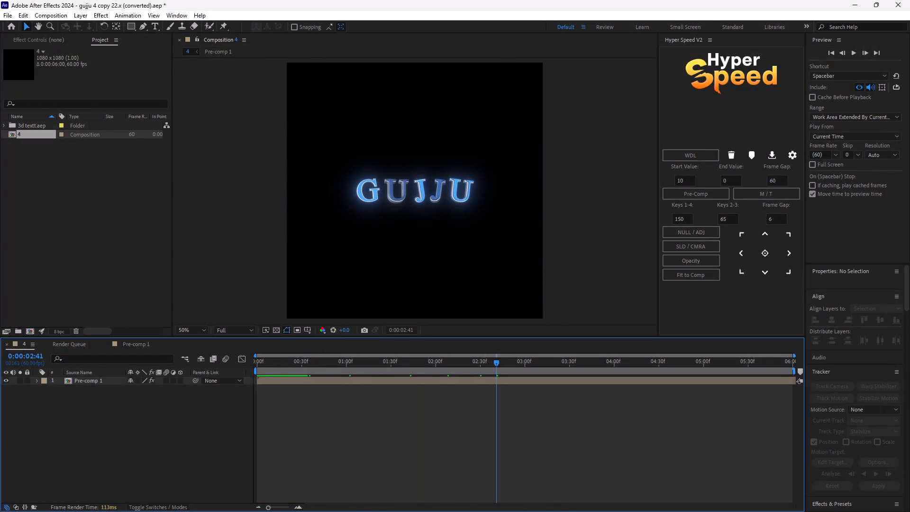
Download gujju 3.aep from the 5 3d text pack folder in the browser and check its download progress.
click(524, 499)
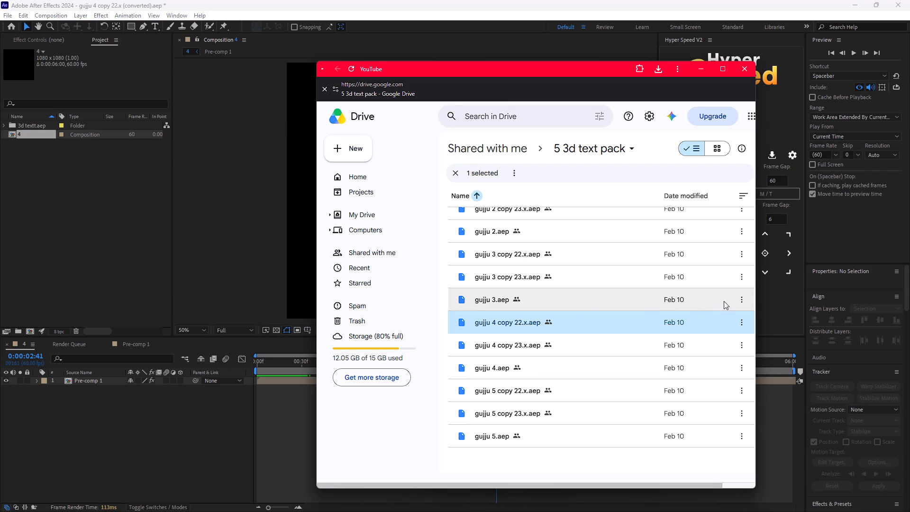
click(736, 302)
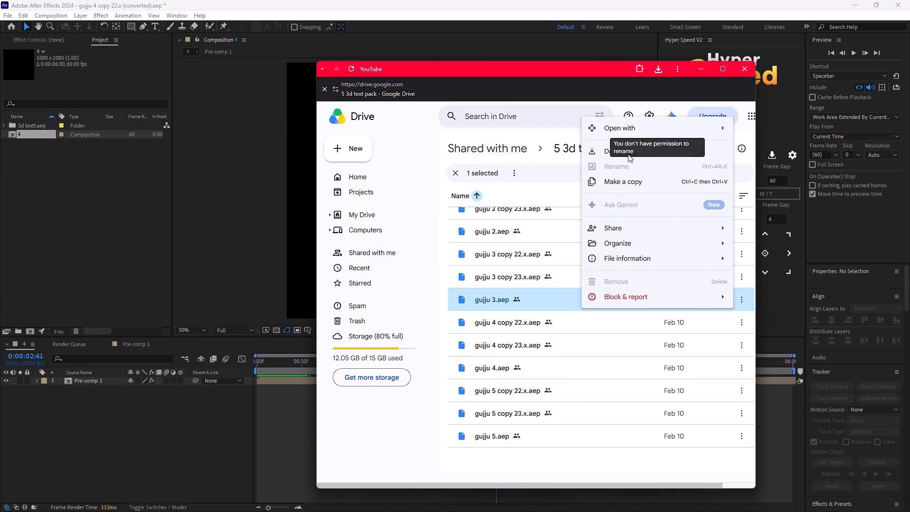
click(628, 154)
click(741, 300)
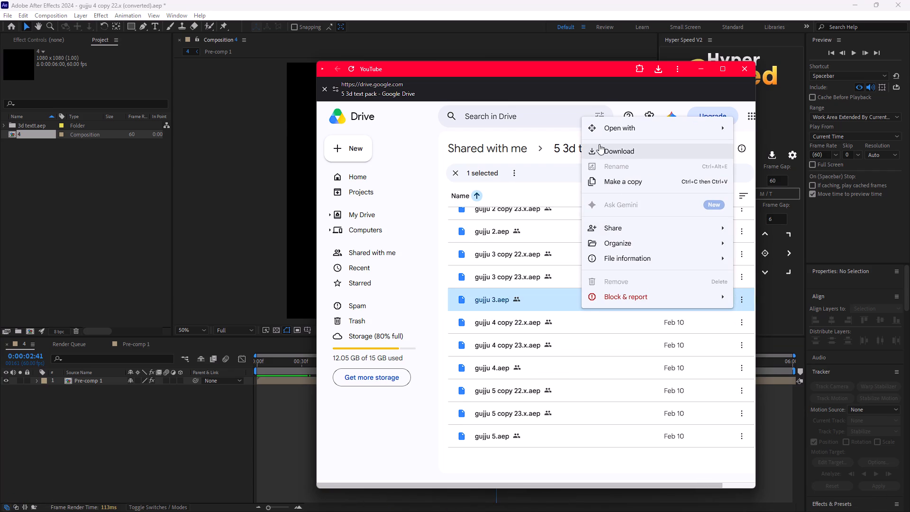
click(598, 147)
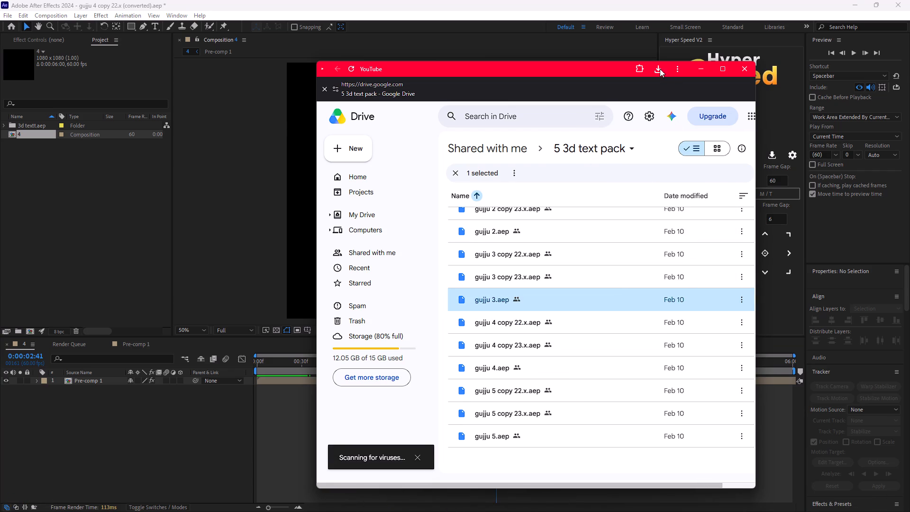
click(657, 66)
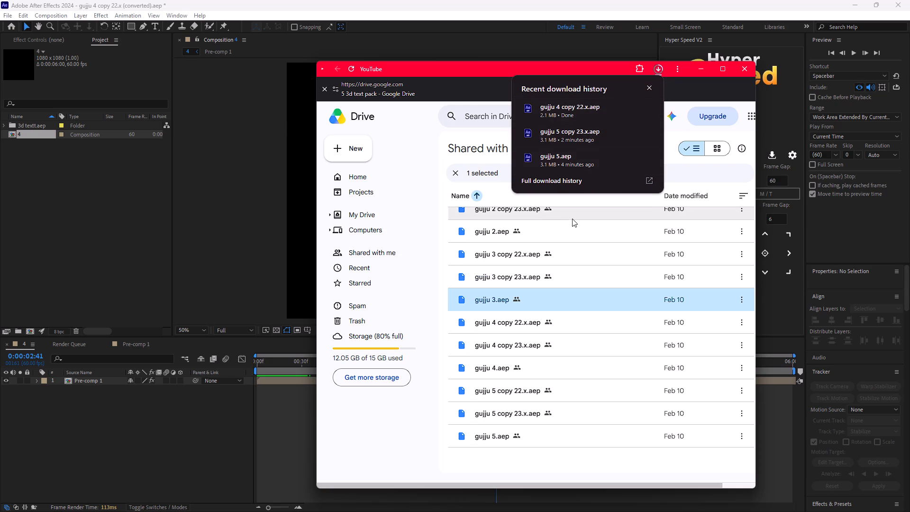
click(491, 148)
click(663, 69)
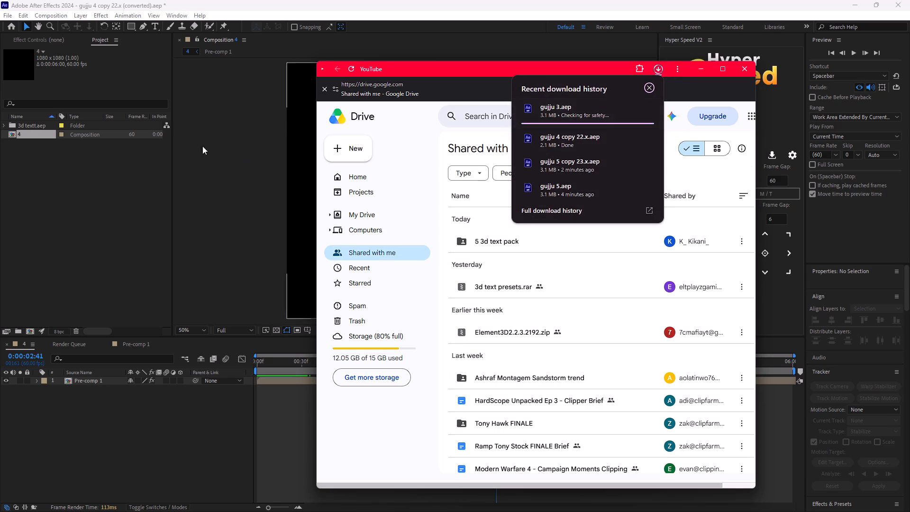
Import the downloaded gujju 3.aep from the browser into the current After Effects project.
click(7, 21)
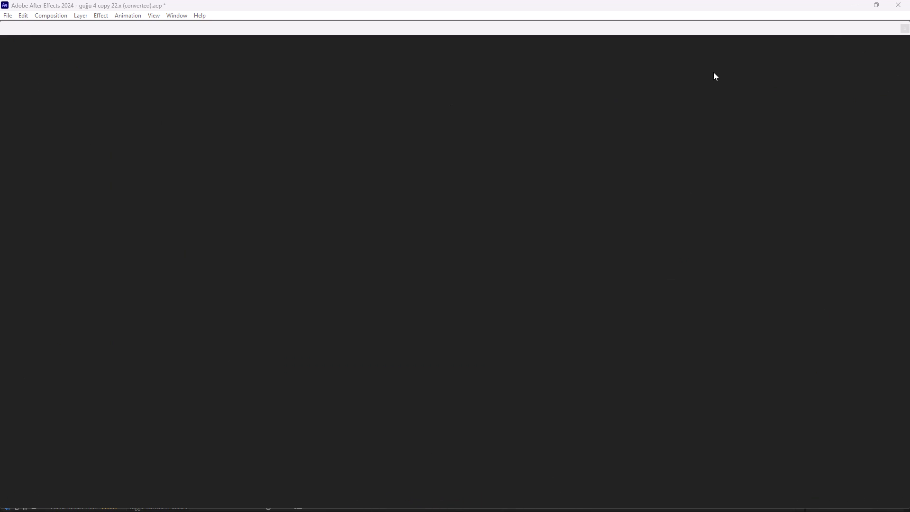
click(902, 27)
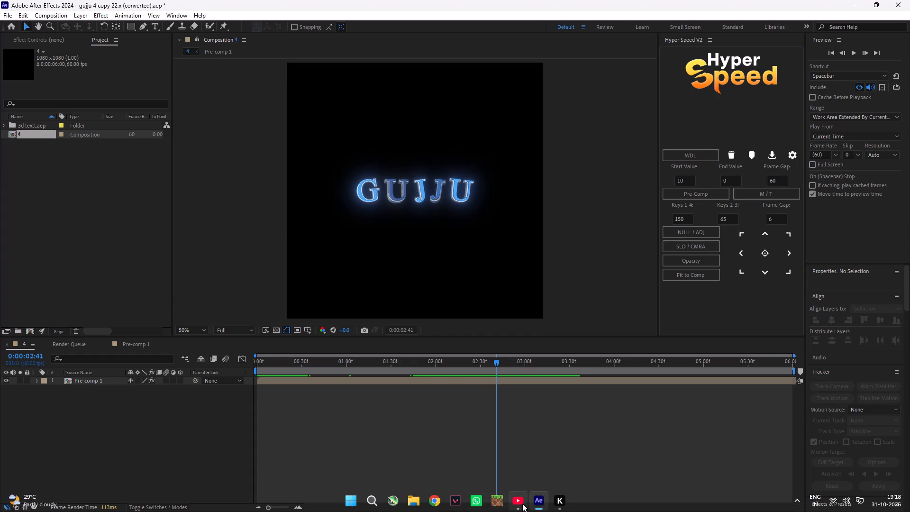
click(518, 503)
click(664, 69)
drag(605, 115, 104, 165)
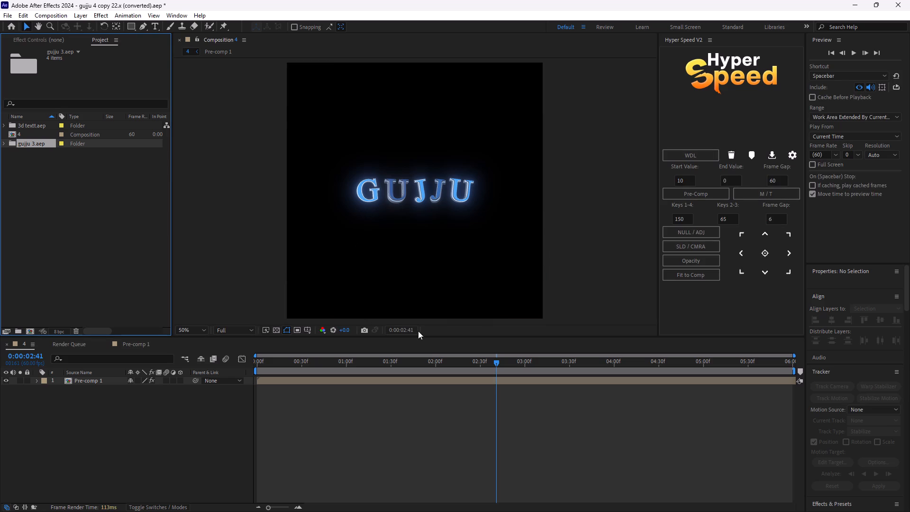
Return composition 4 to its first frame and open composition 3 from the imported gujju 3.aep folder.
drag(501, 359, 227, 320)
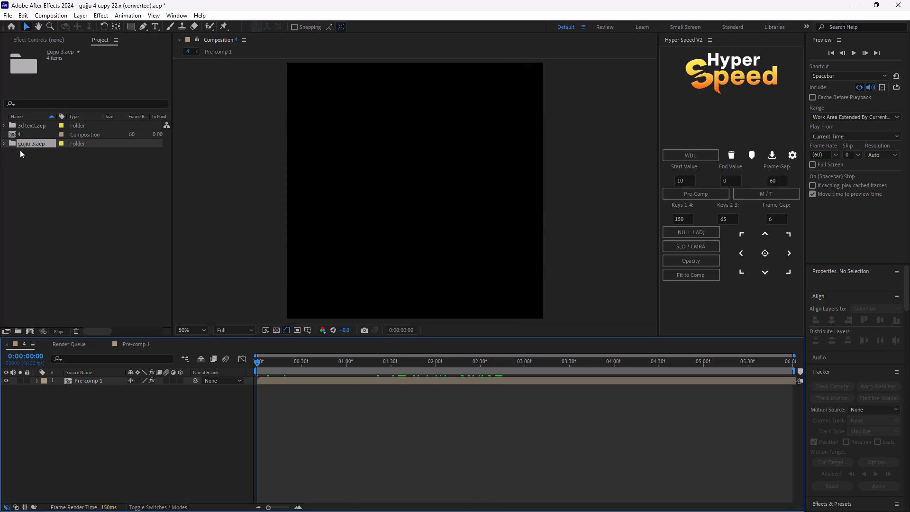
click(4, 146)
double_click(28, 143)
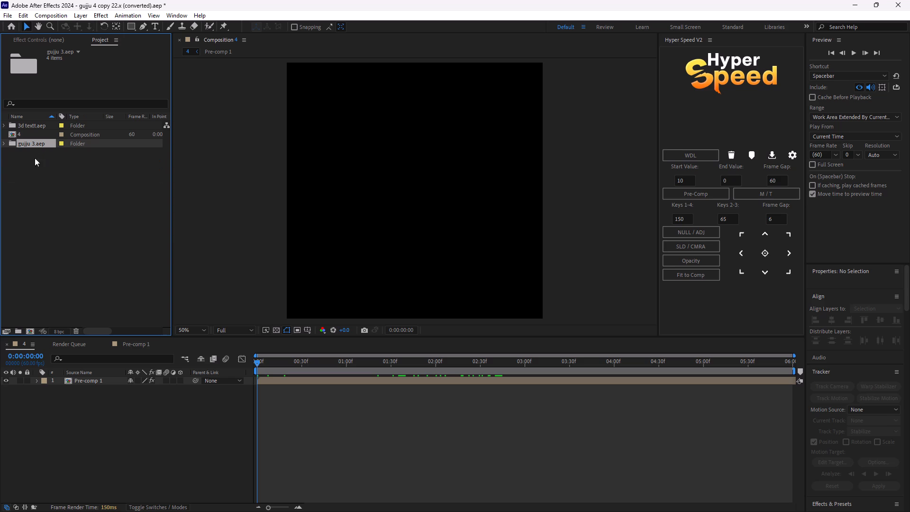
click(5, 144)
click(46, 158)
triple_click(47, 152)
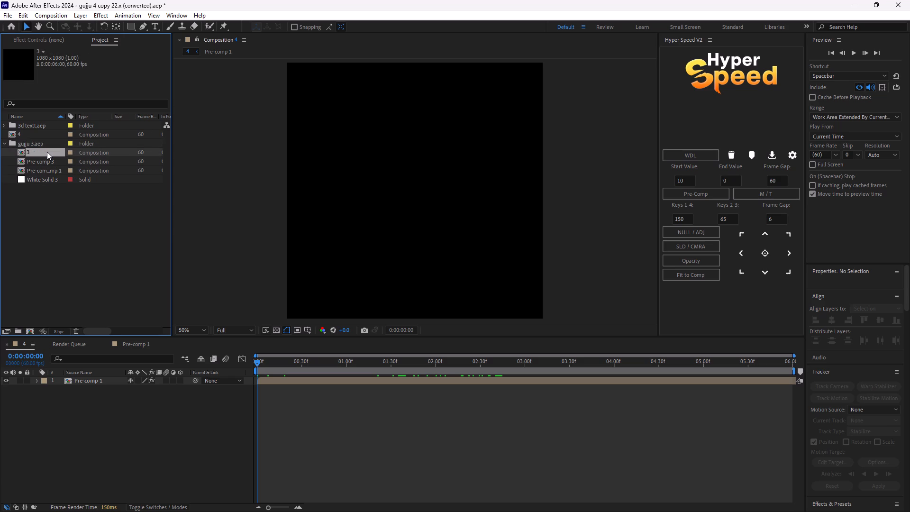
Scrub composition 3 to about 2:22 to examine its GUJJU text animation.
drag(408, 357, 377, 361)
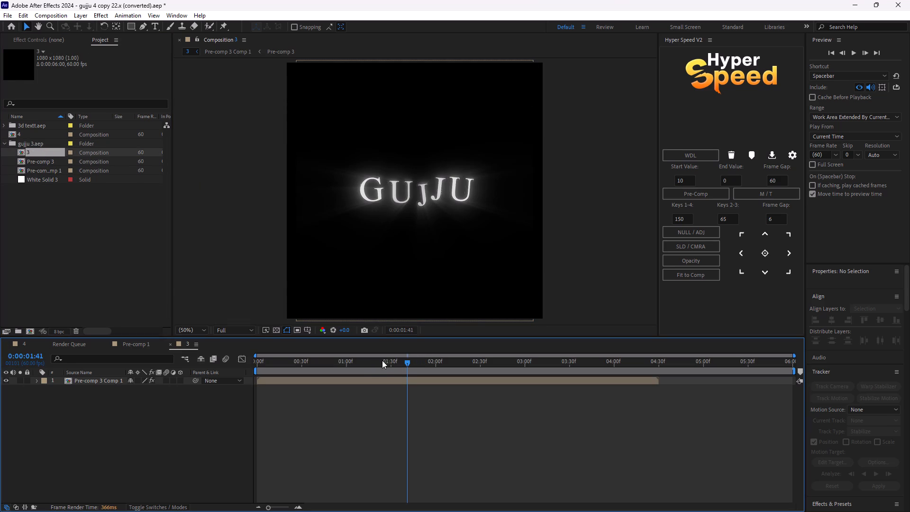
drag(401, 362, 468, 361)
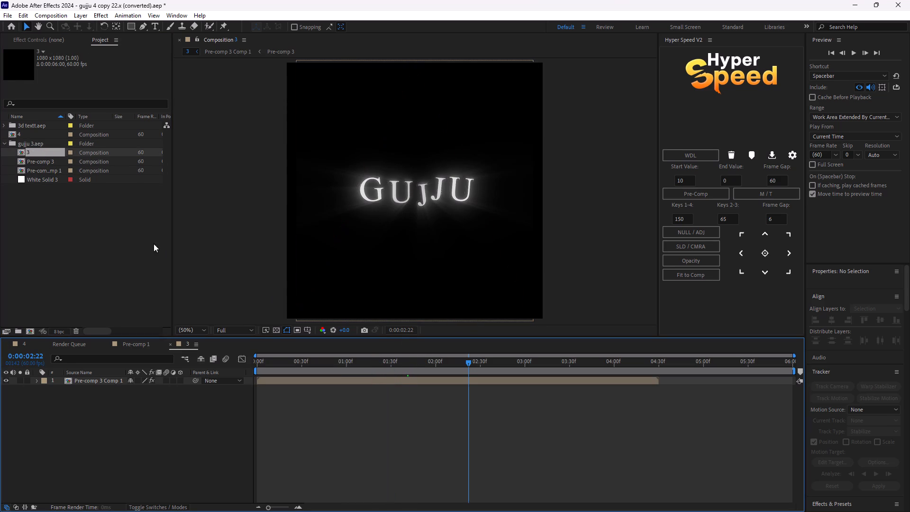
Go to the After Effects Home screen and view the browser's Shared with me list, sorted by name in a maximized window.
click(11, 25)
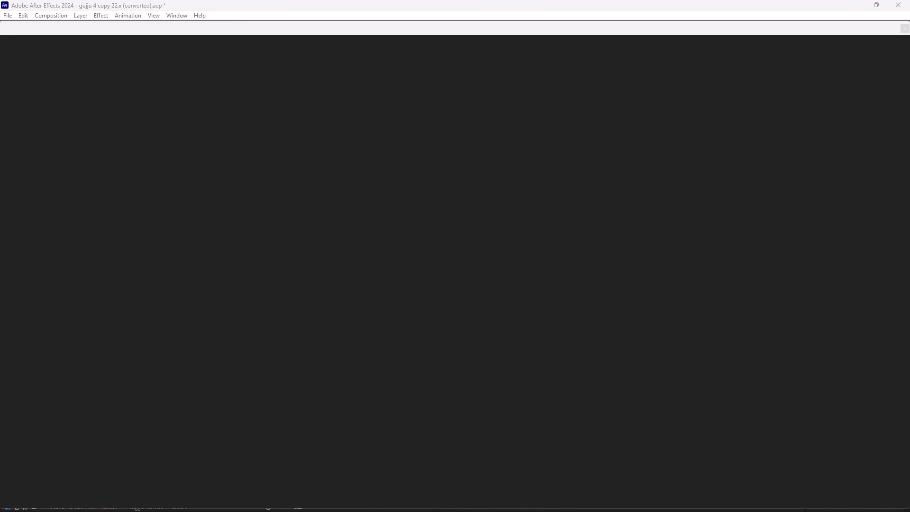
click(517, 498)
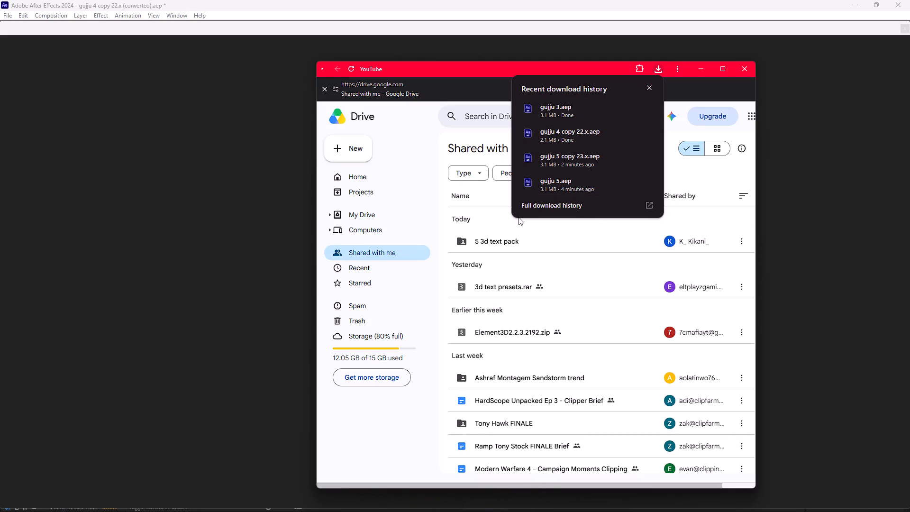
click(477, 197)
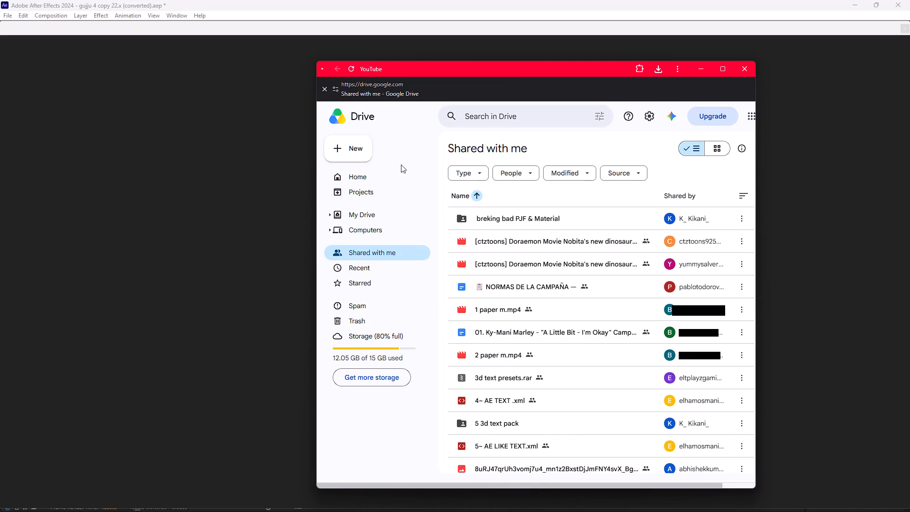
click(400, 162)
click(718, 65)
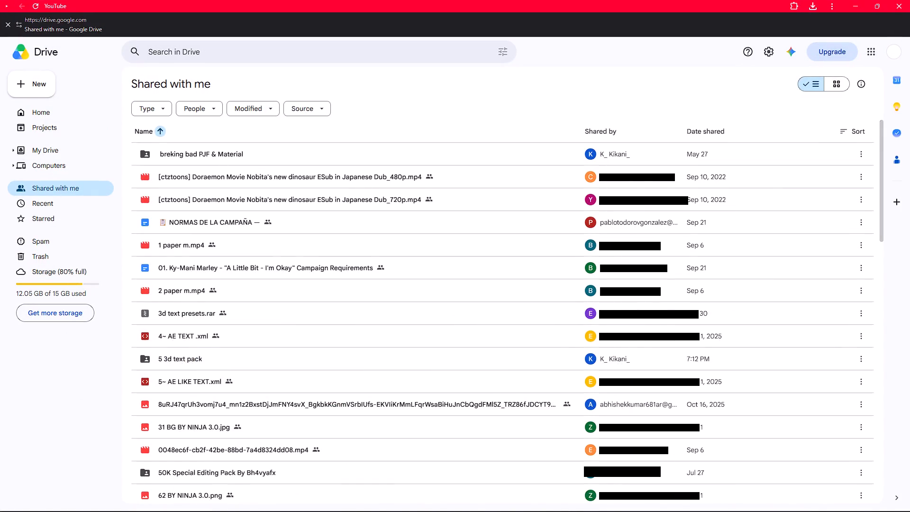
click(517, 502)
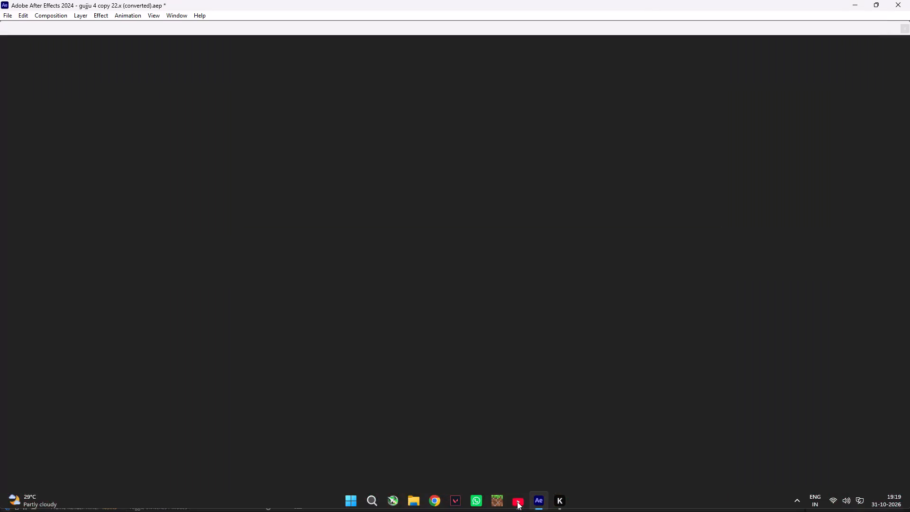
Switch to the browser, leave the Drive list and open the YouTube video "5 Most Unique 3D TEXT PACK For After Effects".
click(517, 502)
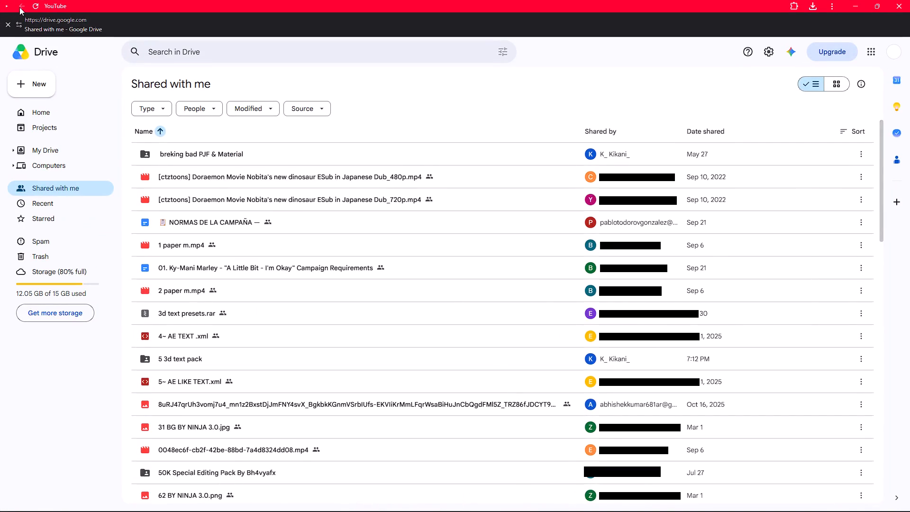
click(9, 27)
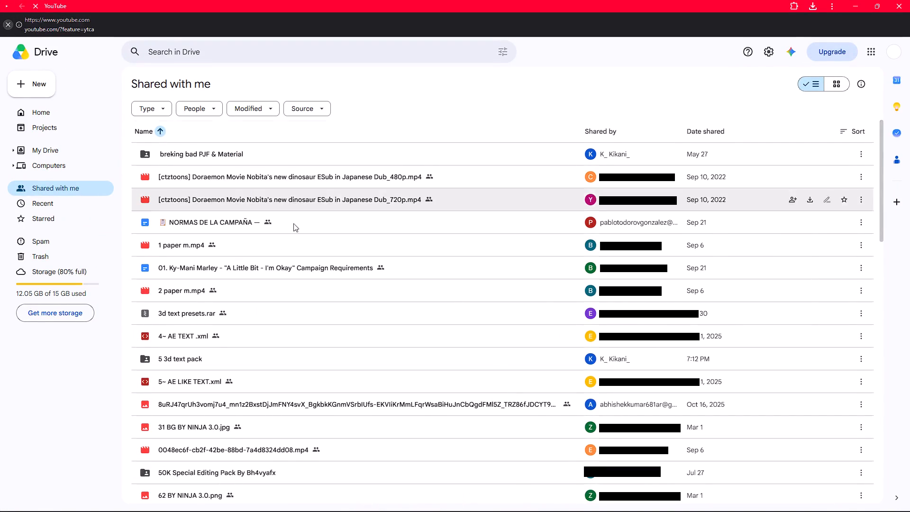
drag(623, 2, 669, 65)
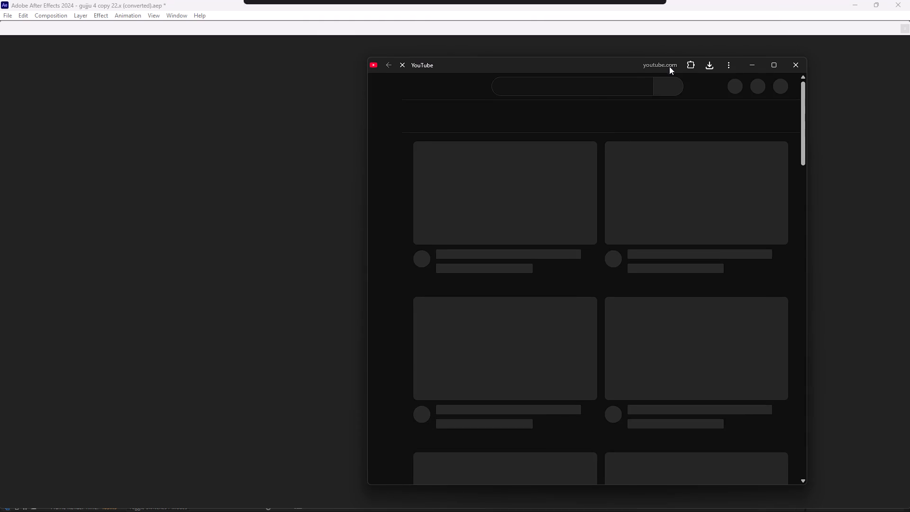
click(378, 225)
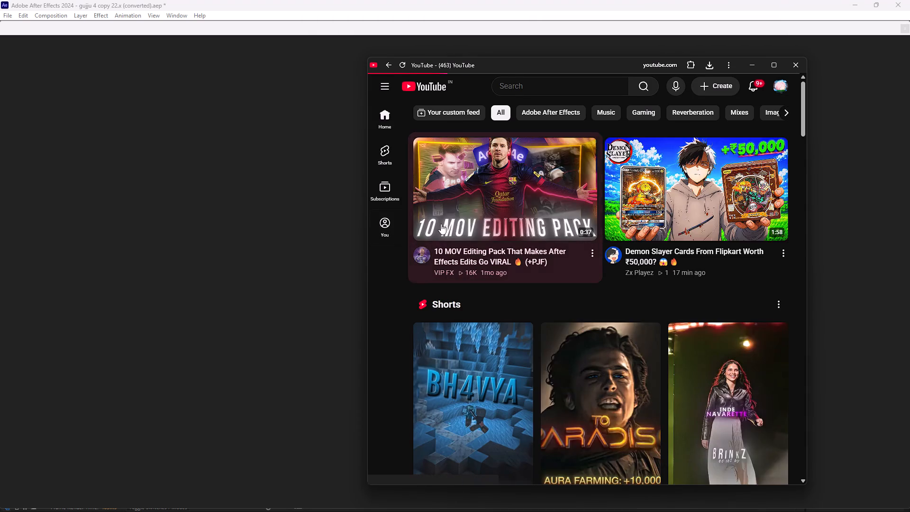
click(501, 242)
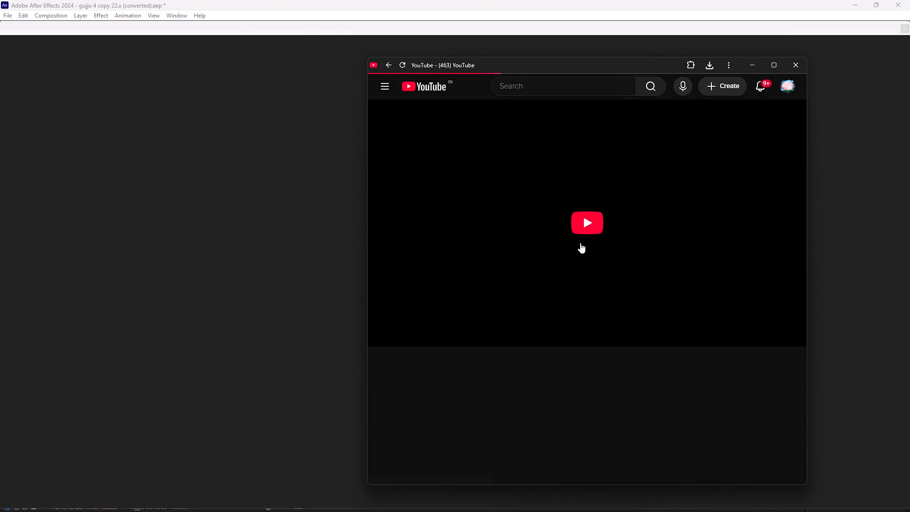
click(580, 249)
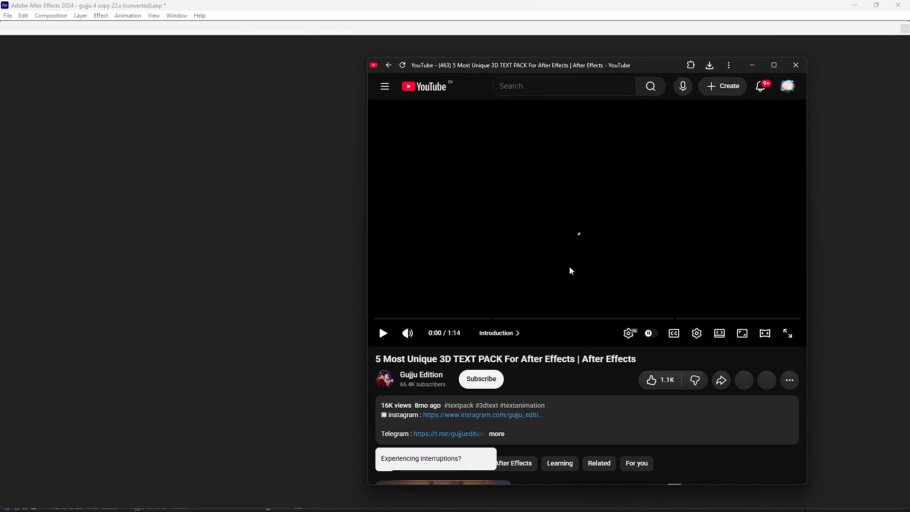
click(569, 265)
Open the 5 3d text pack Drive folder from the link in the video's description and close the YouTube video window.
click(507, 428)
click(515, 450)
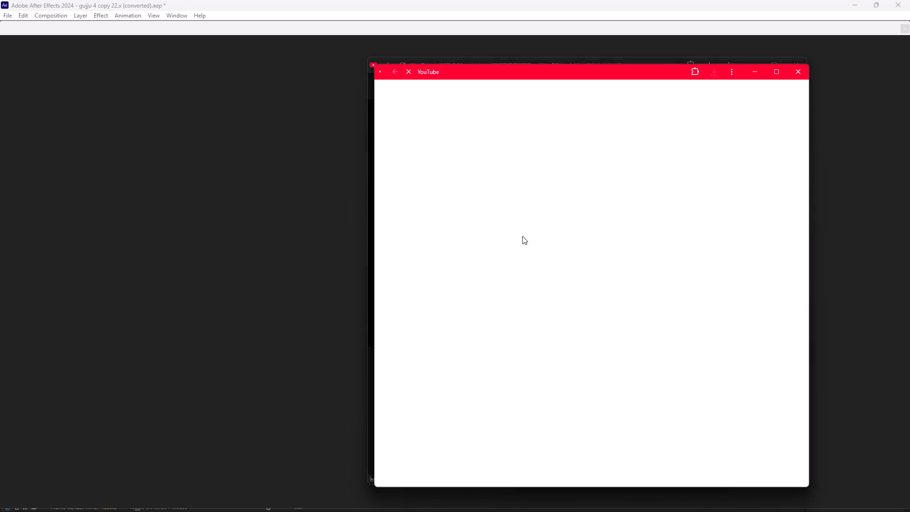
drag(664, 72, 668, 141)
click(792, 64)
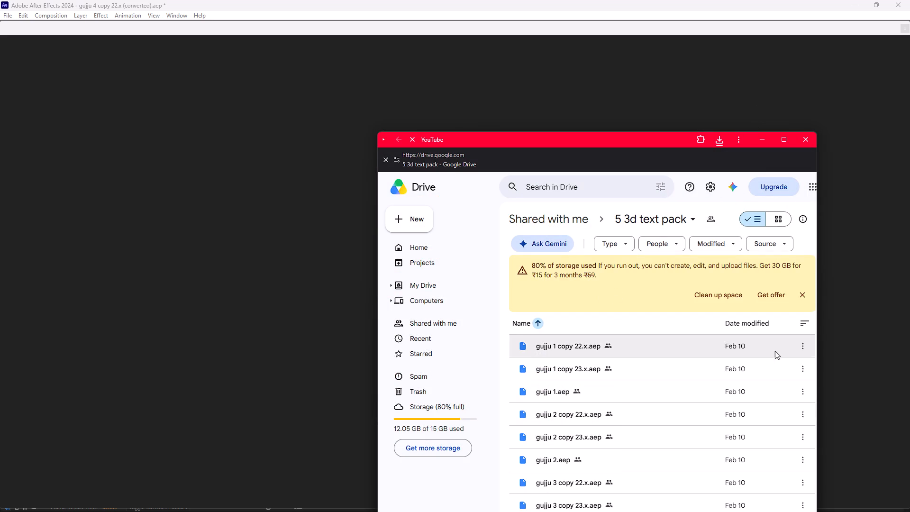
Download gujju 1 copy 22.x.aep from the 5 3d text pack folder.
click(806, 352)
click(701, 393)
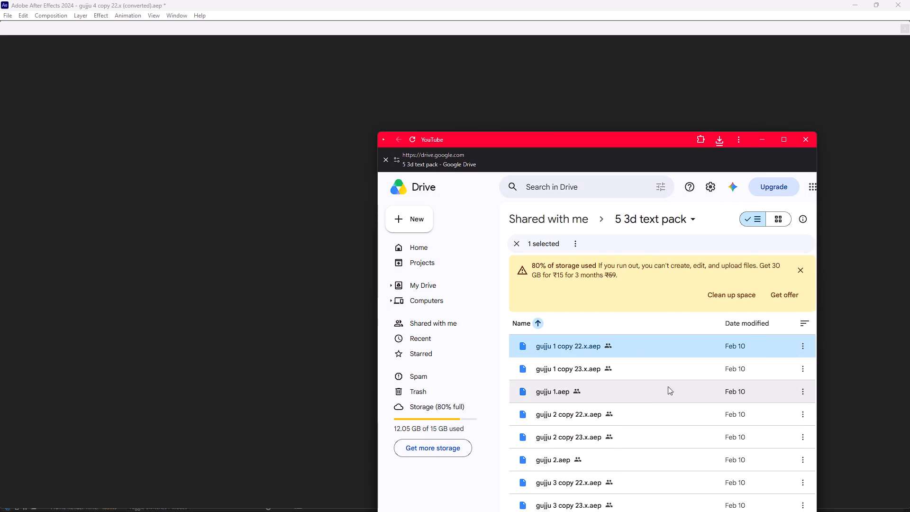
click(806, 346)
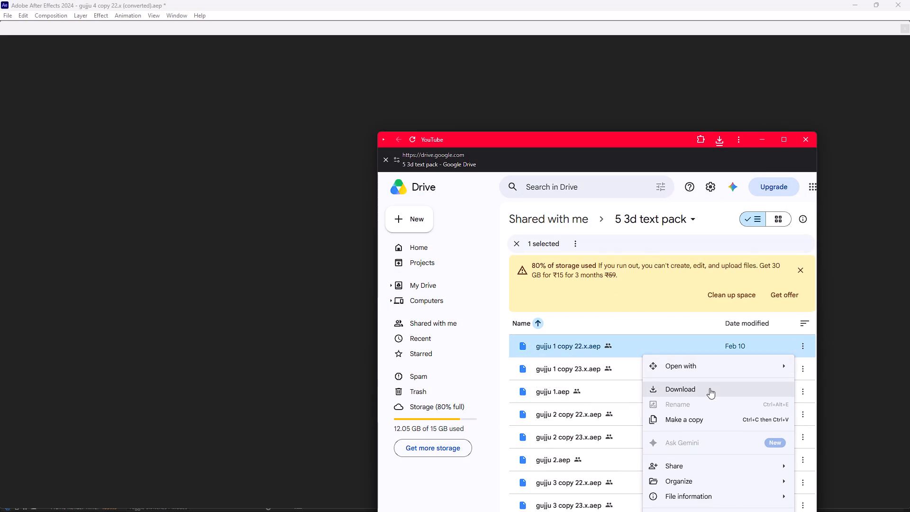
click(710, 388)
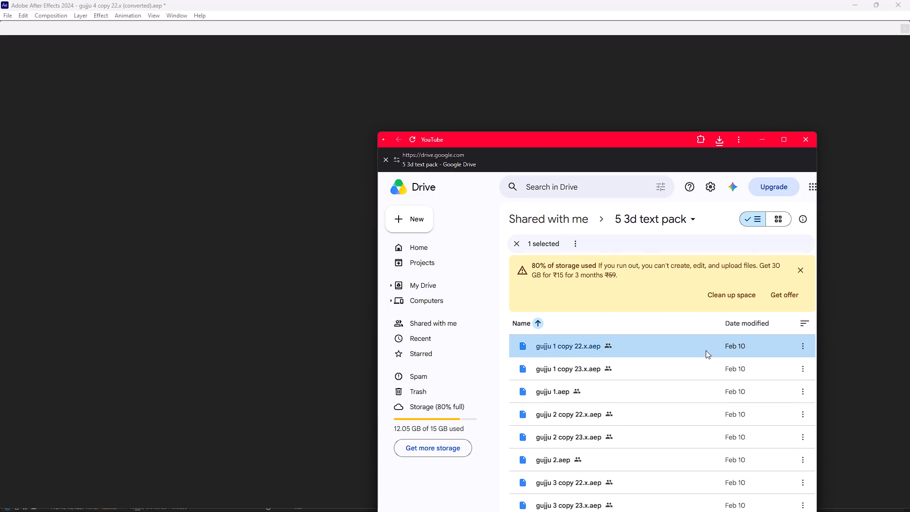
click(800, 345)
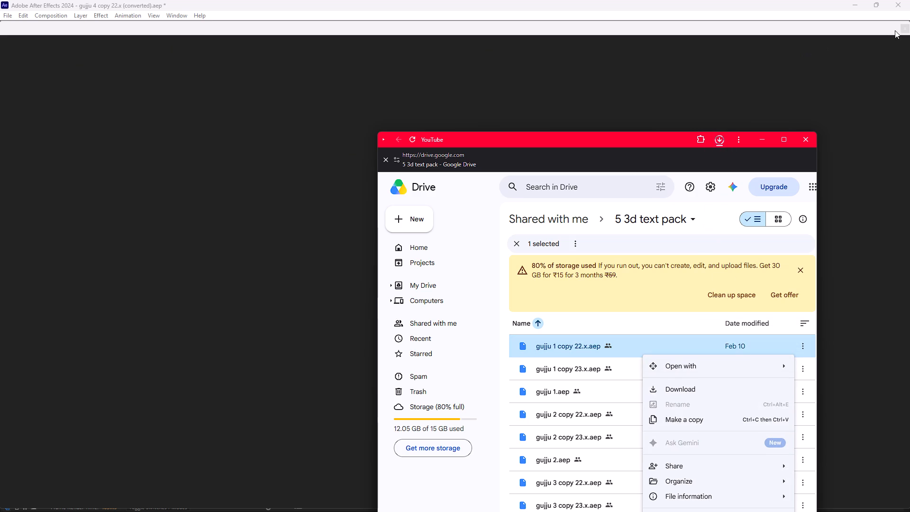
In After Effects, open gujju 1 copy 22.x from the Download folder without saving the current project, and accept the version conversion.
click(908, 28)
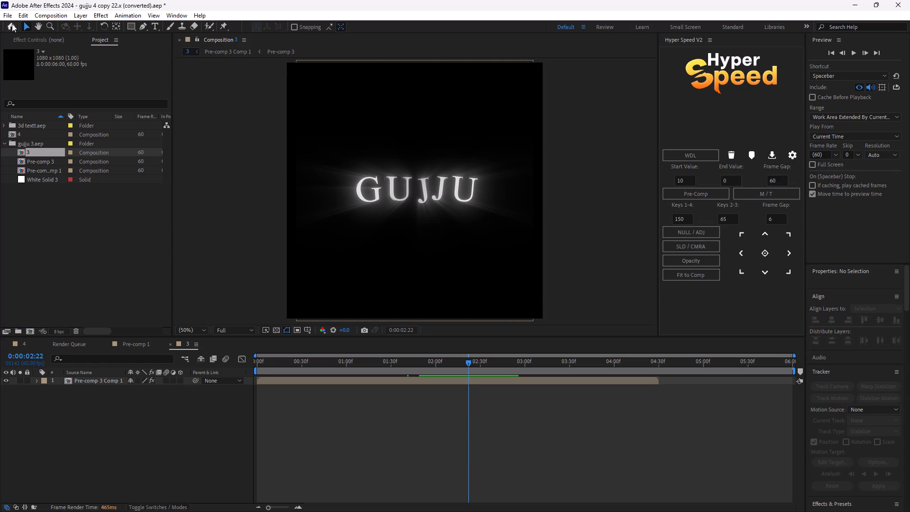
click(11, 24)
drag(901, 34, 905, 30)
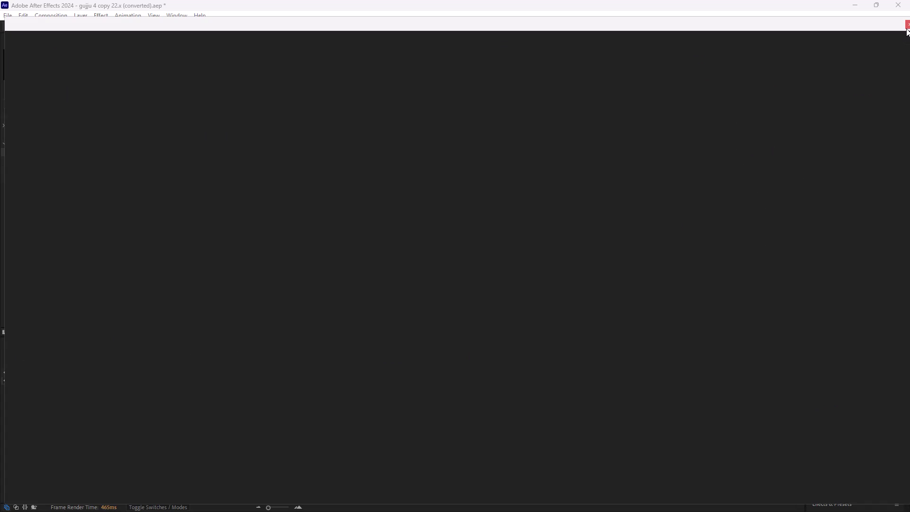
click(909, 23)
click(5, 12)
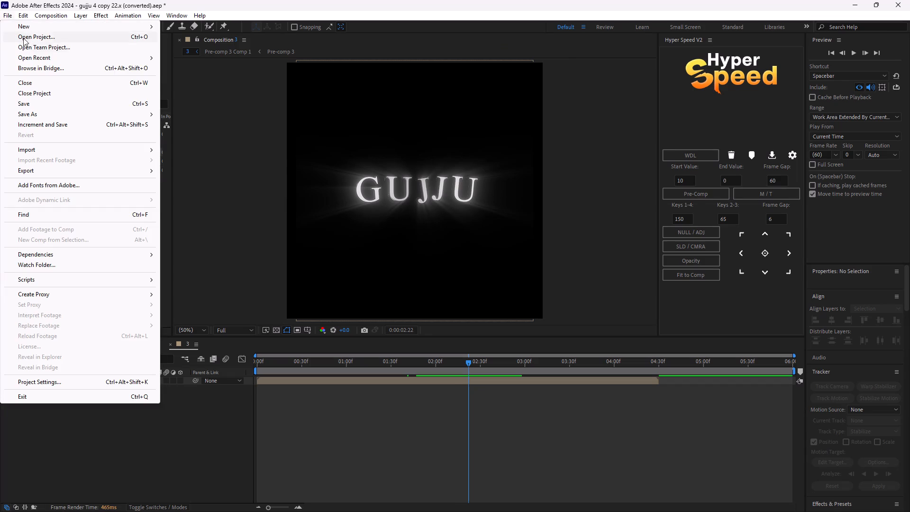
click(24, 34)
click(478, 268)
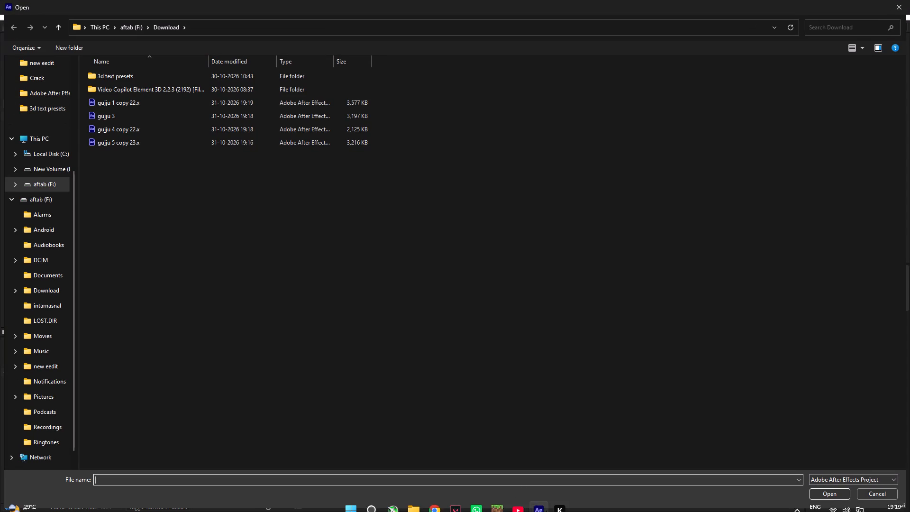
click(520, 503)
drag(665, 162, 250, 187)
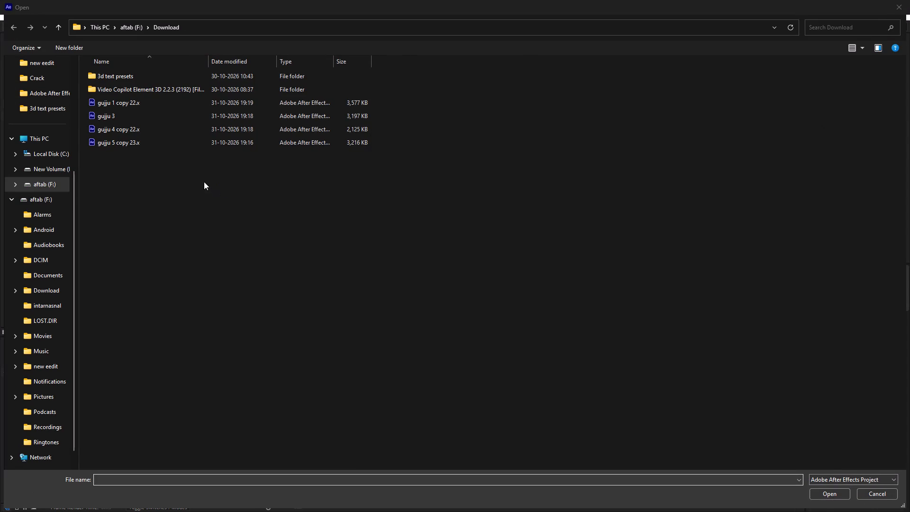
click(261, 211)
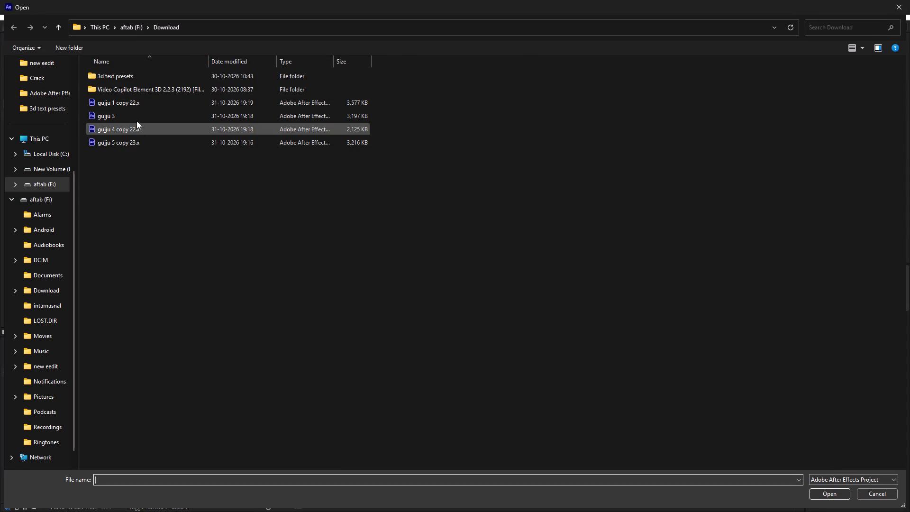
double_click(139, 108)
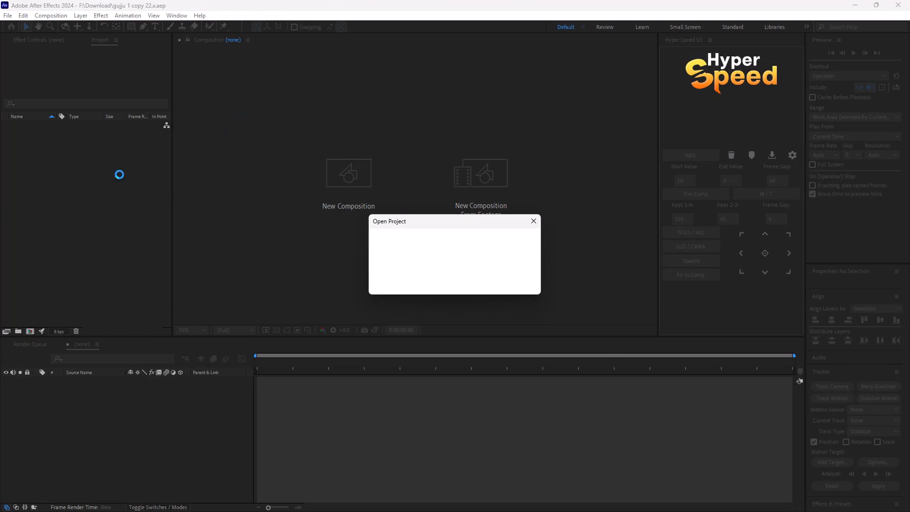
click(538, 262)
click(540, 275)
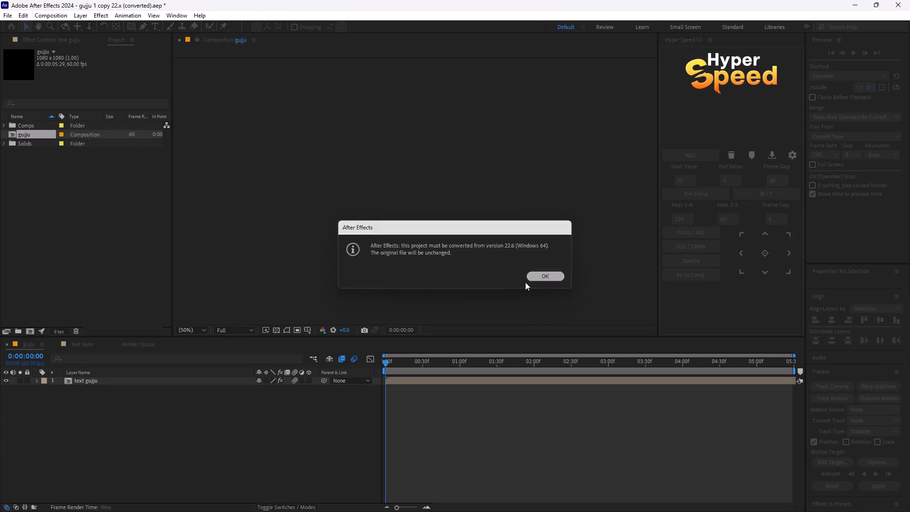
Scrub the gujju composition to about 4:19, back to its start and on to 0:35 to examine the red 3D text animation.
drag(389, 361, 487, 357)
drag(488, 362, 572, 361)
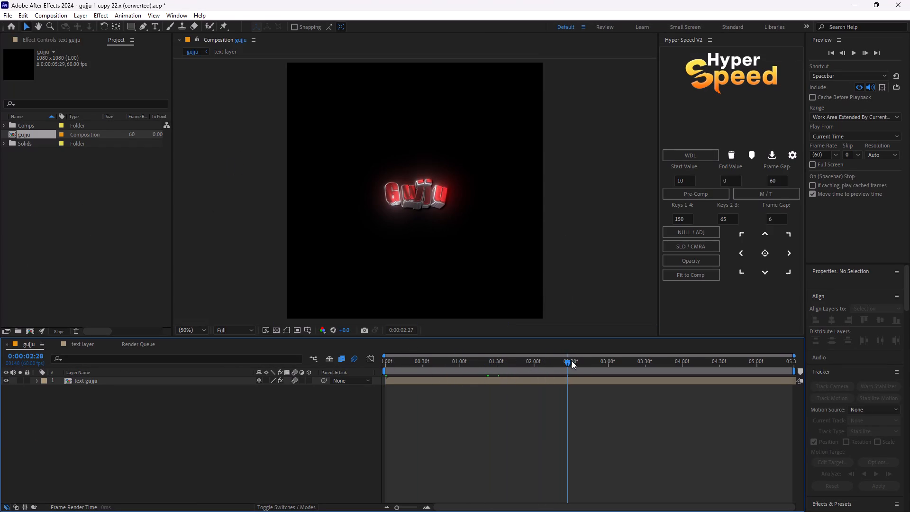
drag(572, 361, 636, 361)
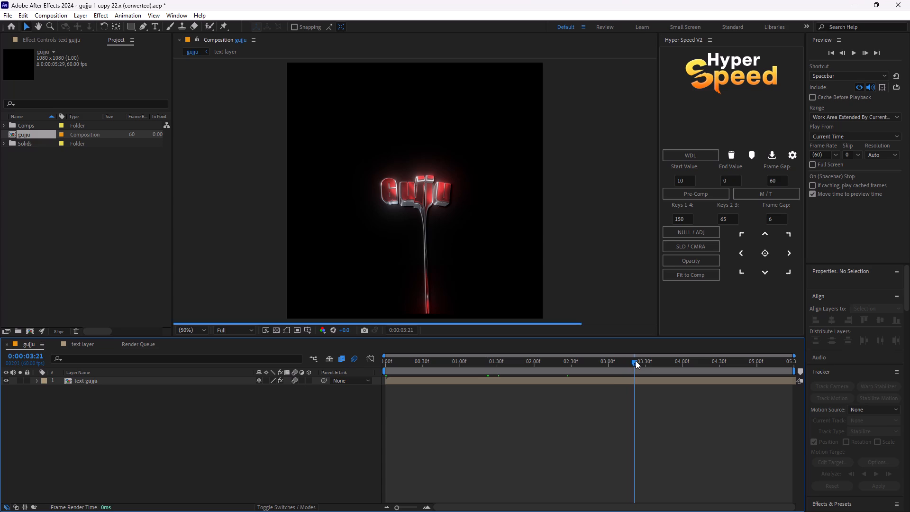
drag(636, 361, 503, 360)
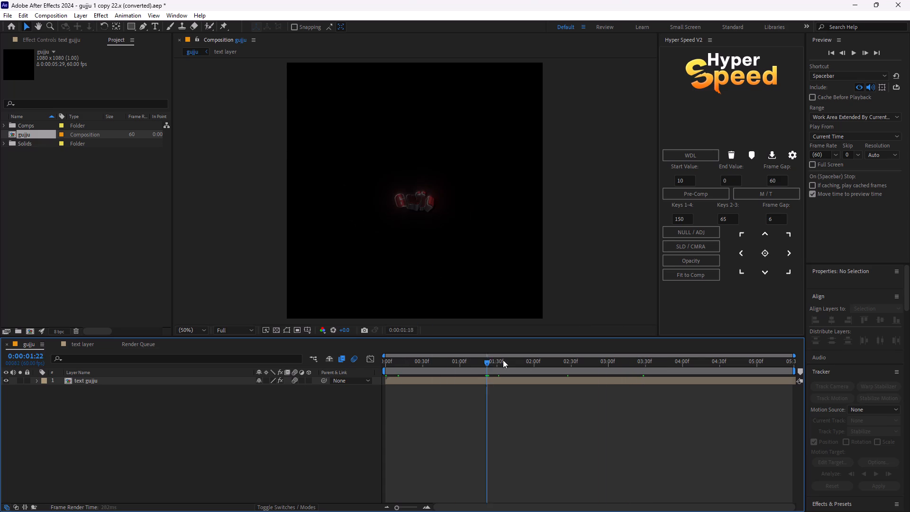
drag(503, 360, 621, 362)
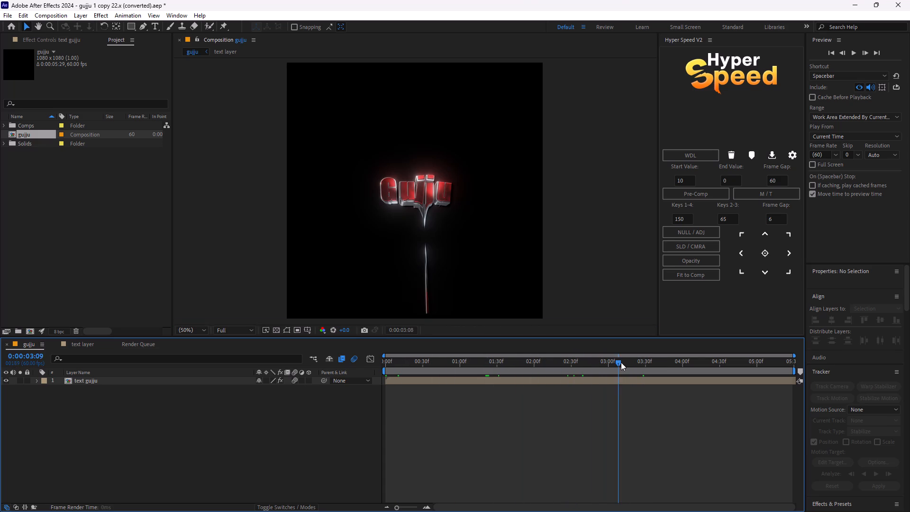
drag(621, 362, 672, 362)
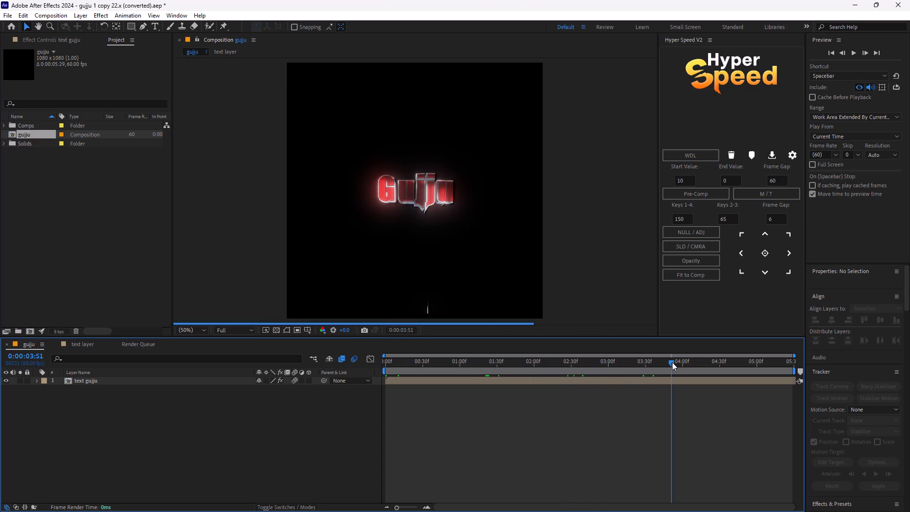
key(space)
key(space)
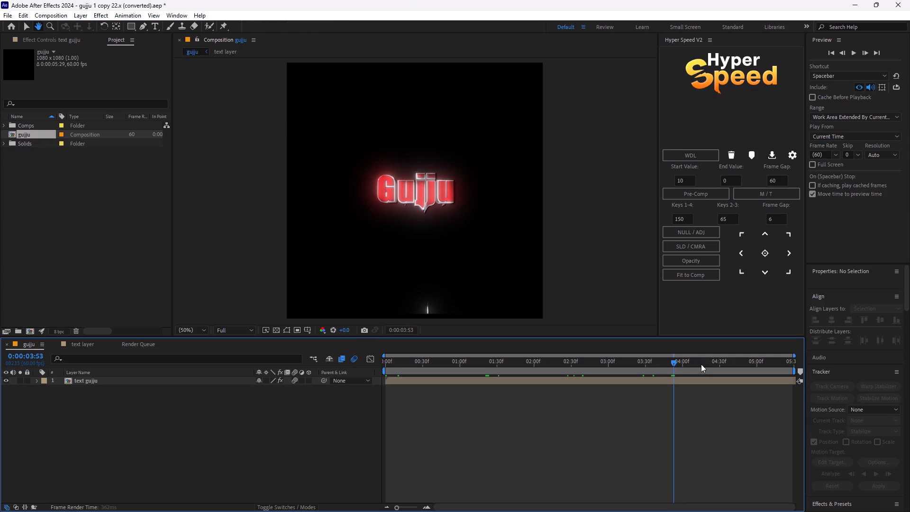
drag(679, 359, 706, 361)
click(527, 503)
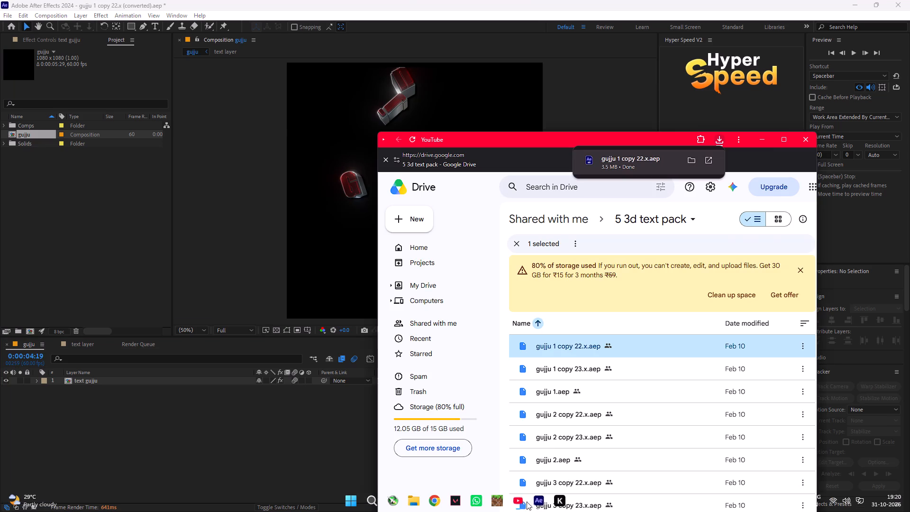
click(764, 136)
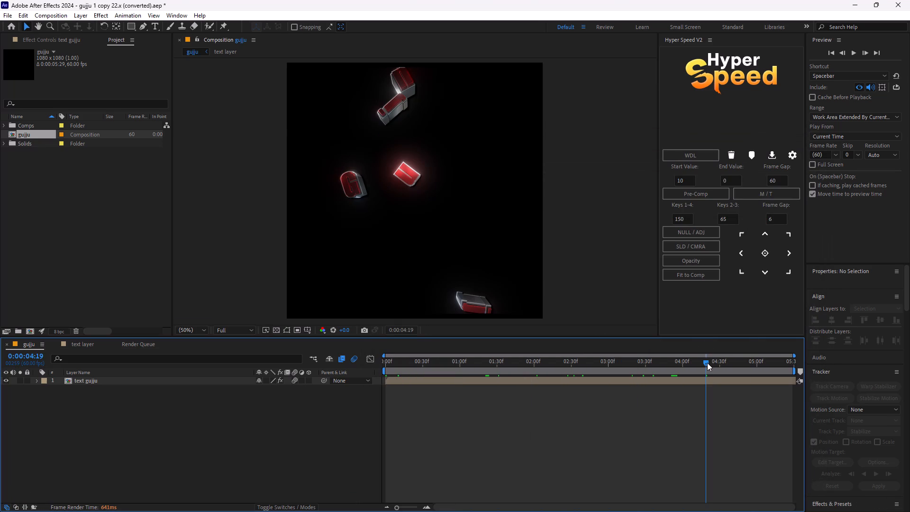
drag(707, 363, 375, 360)
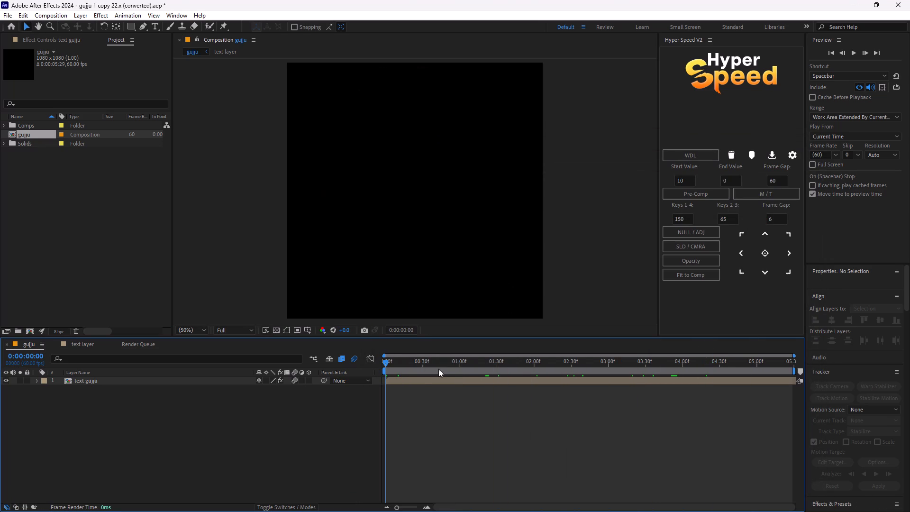
drag(387, 366, 414, 362)
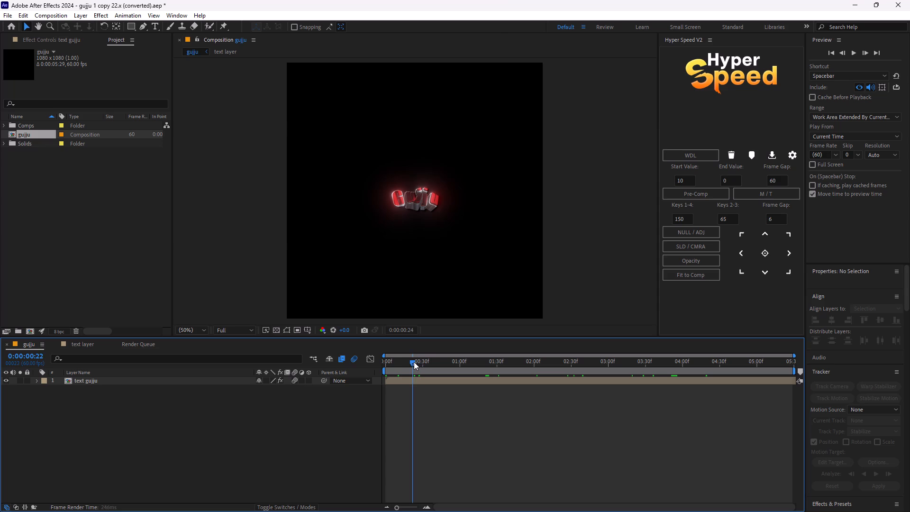
drag(414, 362, 428, 359)
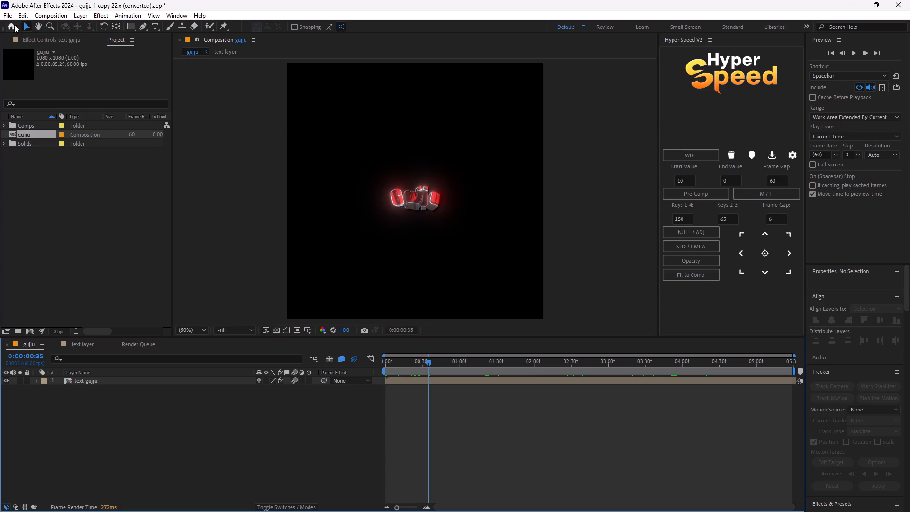
Open beldanaga auto-save 13 from the Adobe After Effects Auto-Save folder in new eedit, without saving the current project.
click(14, 25)
click(909, 32)
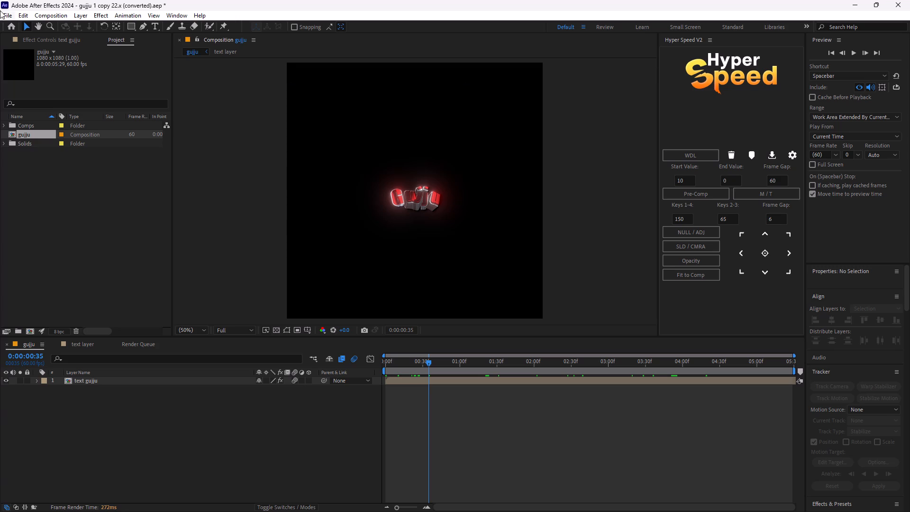
click(6, 14)
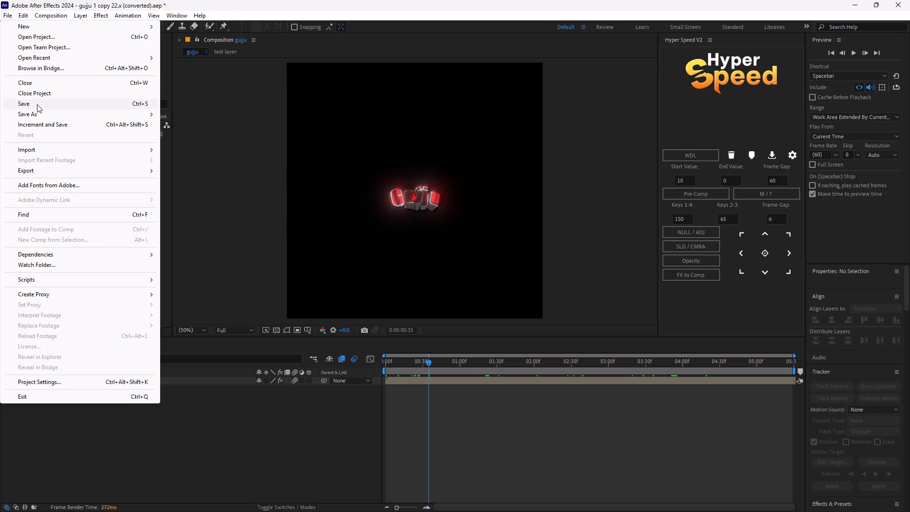
click(45, 39)
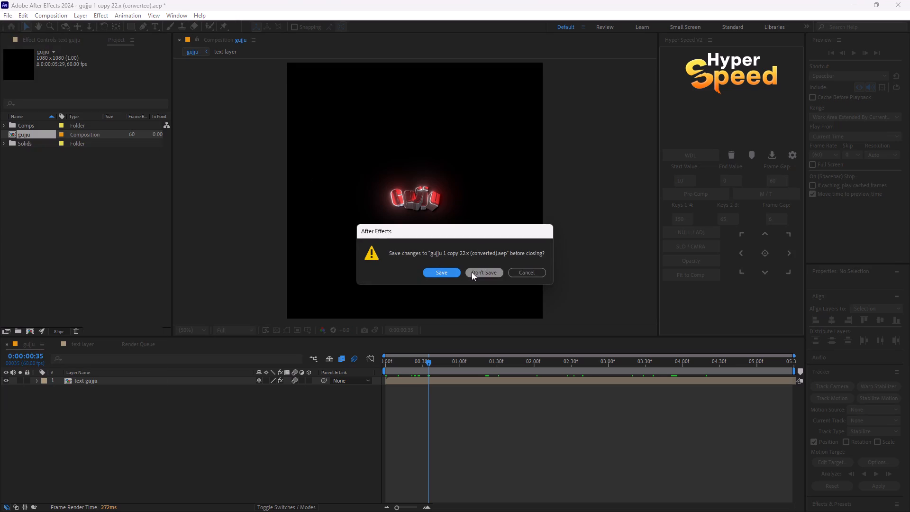
click(472, 272)
scroll(56, 223, down, 5)
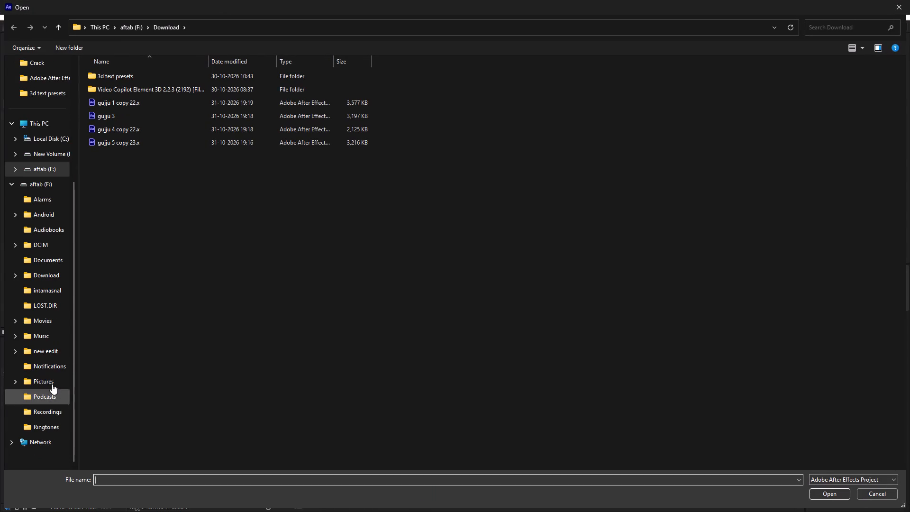
click(53, 360)
click(54, 354)
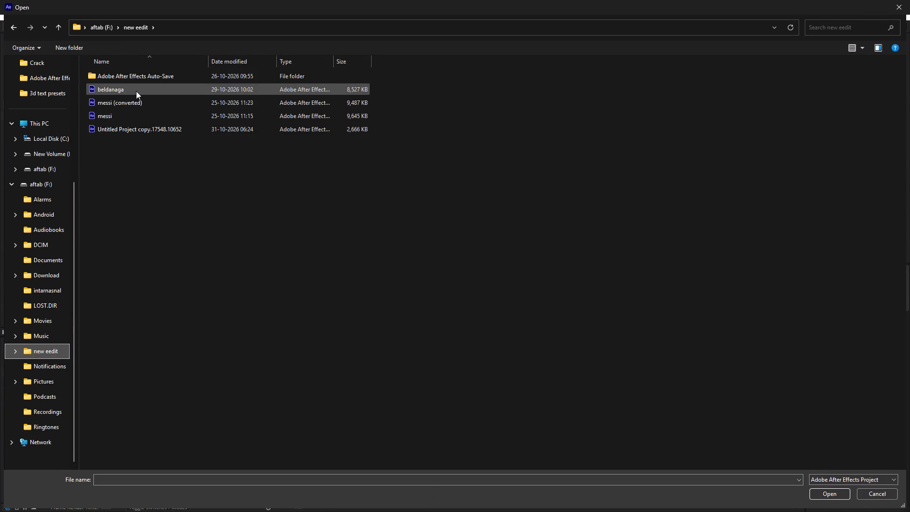
double_click(139, 79)
double_click(146, 144)
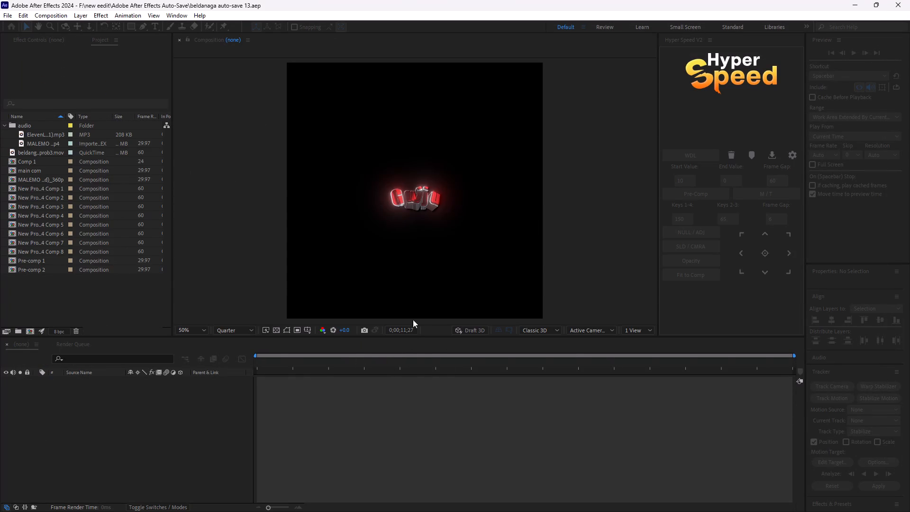
Scrub main com to 0;00;12;24 and delete the Comp 1 layer with the WATCH CLOSELY text from it.
drag(579, 361, 582, 364)
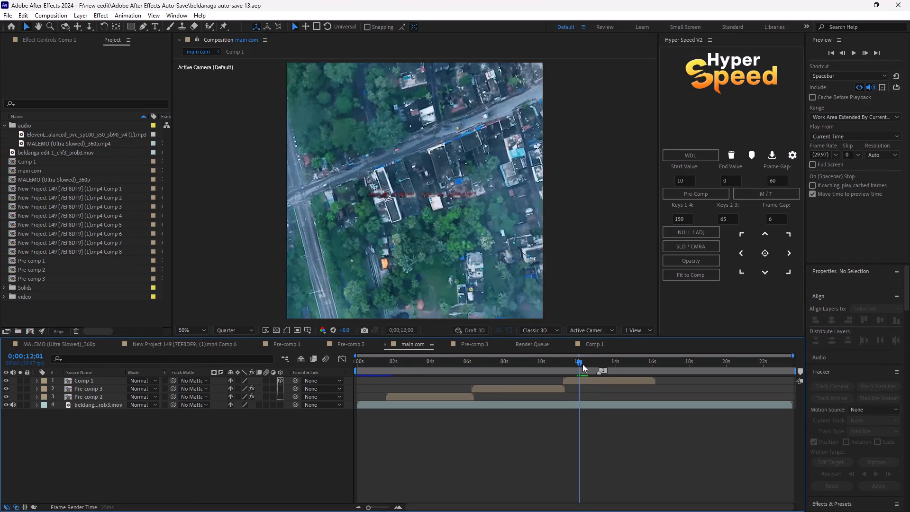
drag(582, 364, 595, 366)
click(600, 378)
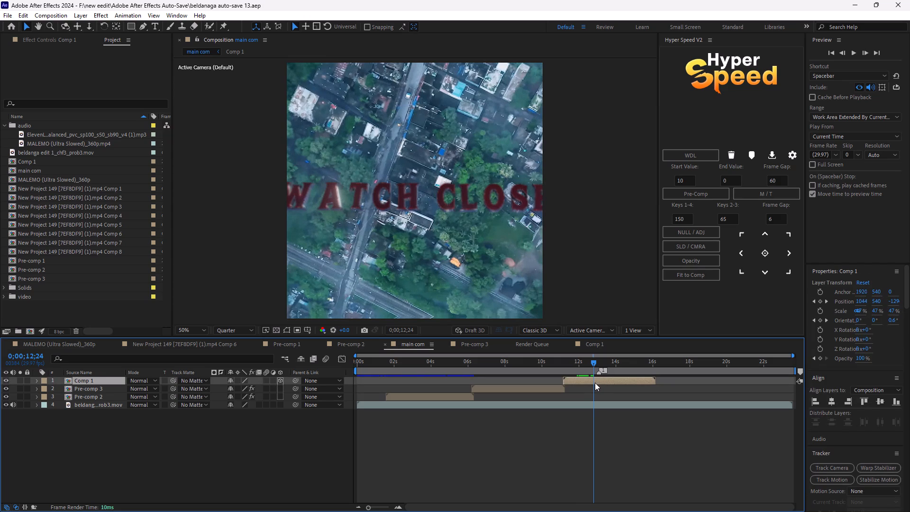
key(d)
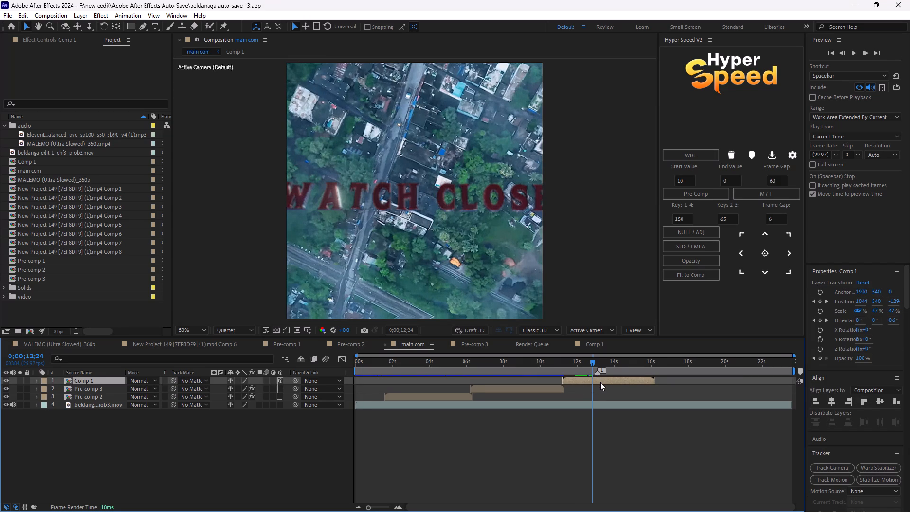
click(600, 383)
key(d)
click(589, 379)
key(d)
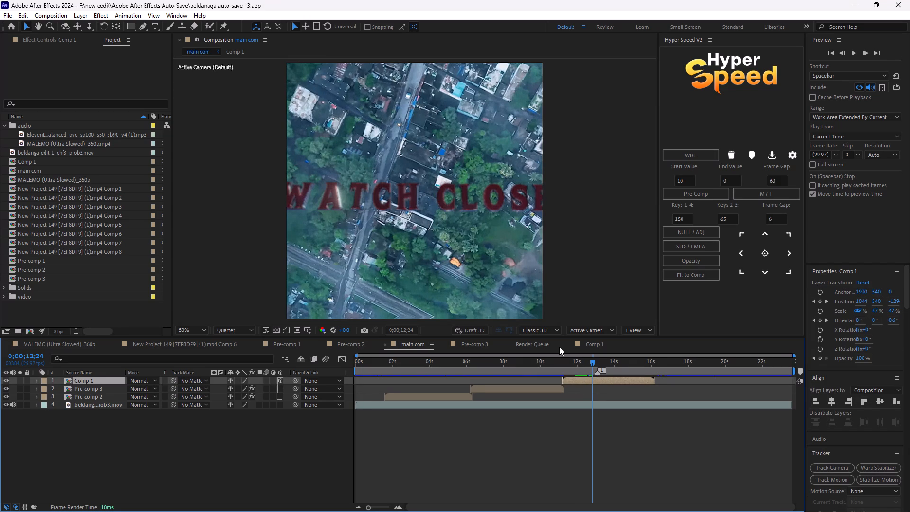
click(568, 380)
key(Delete)
Open Comp 1 and delete its Black Solid 1 and WATCH CLOSELY layers.
click(582, 344)
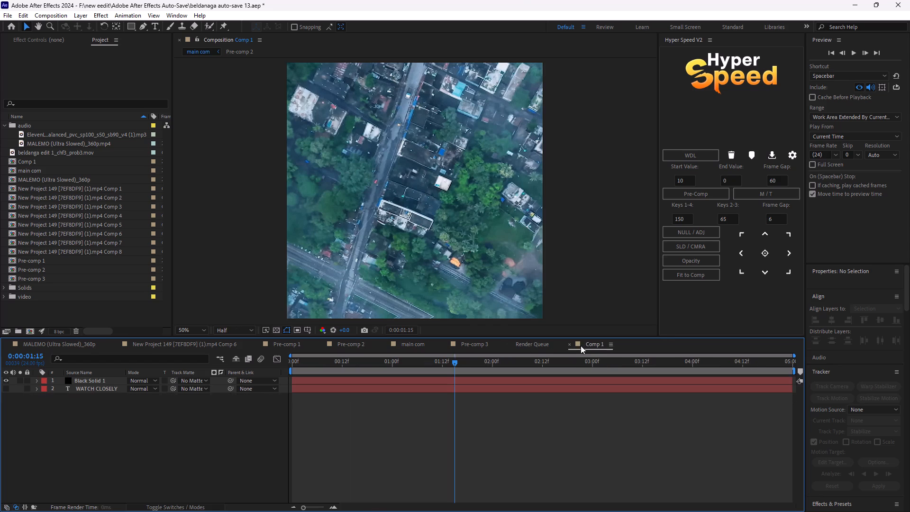
click(337, 381)
ctrl+click(351, 384)
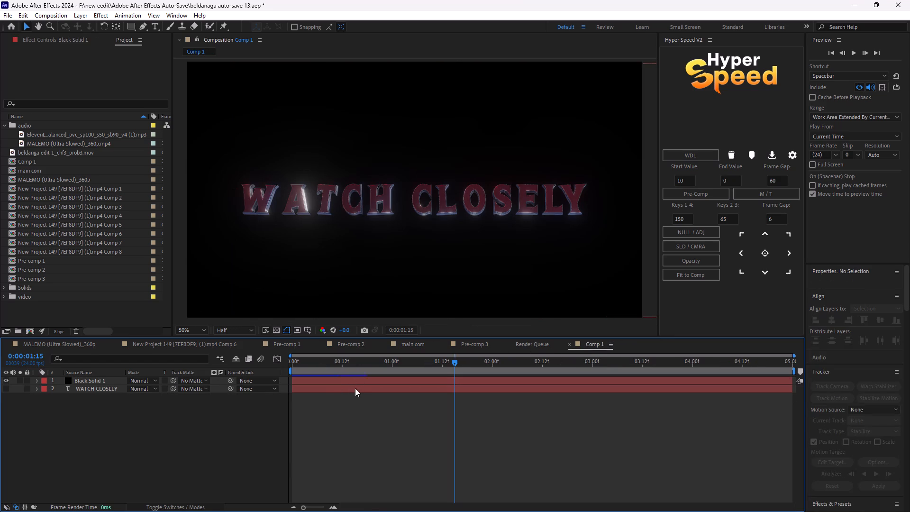
ctrl+click(355, 388)
ctrl+click(356, 377)
key(Delete)
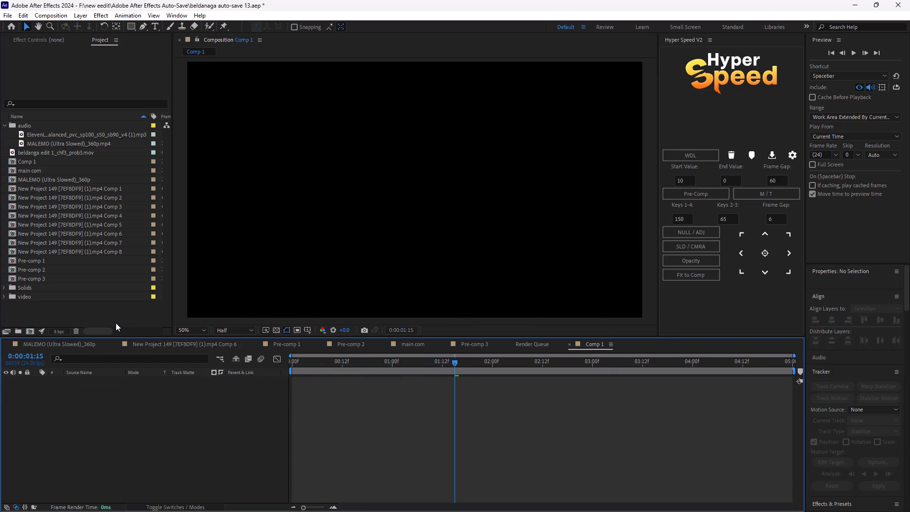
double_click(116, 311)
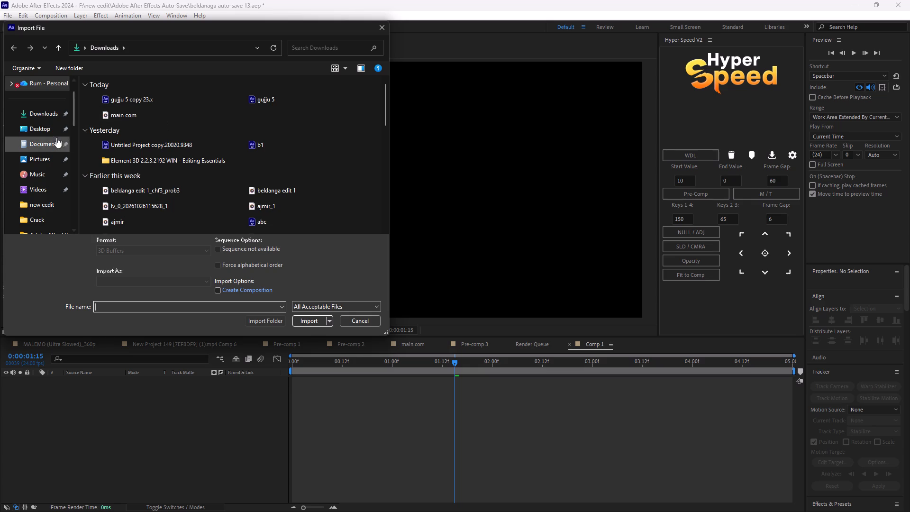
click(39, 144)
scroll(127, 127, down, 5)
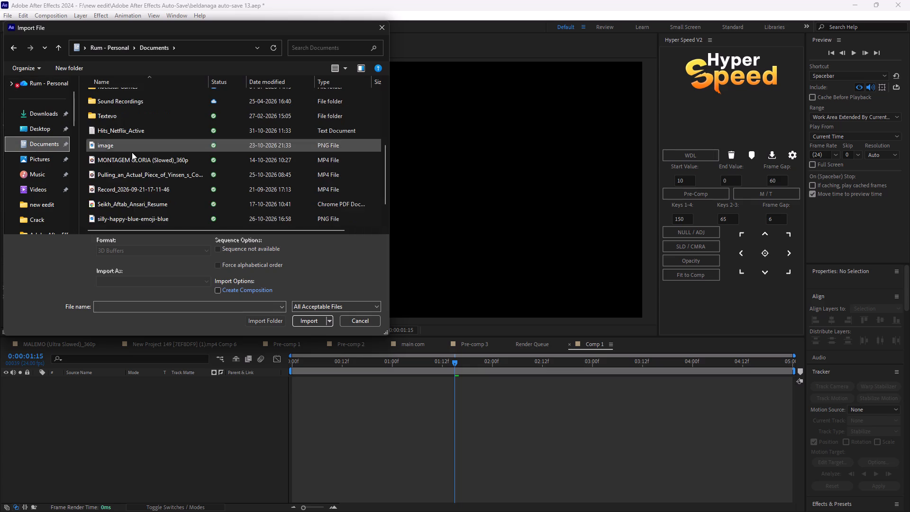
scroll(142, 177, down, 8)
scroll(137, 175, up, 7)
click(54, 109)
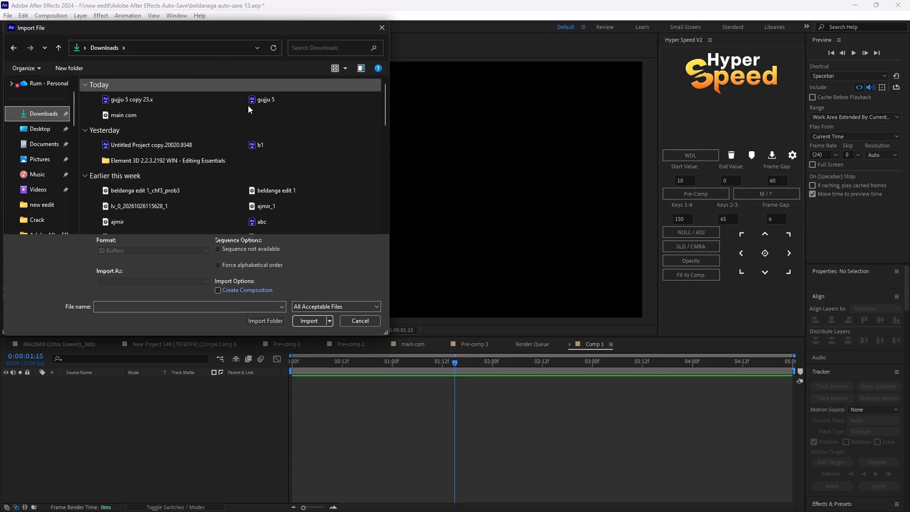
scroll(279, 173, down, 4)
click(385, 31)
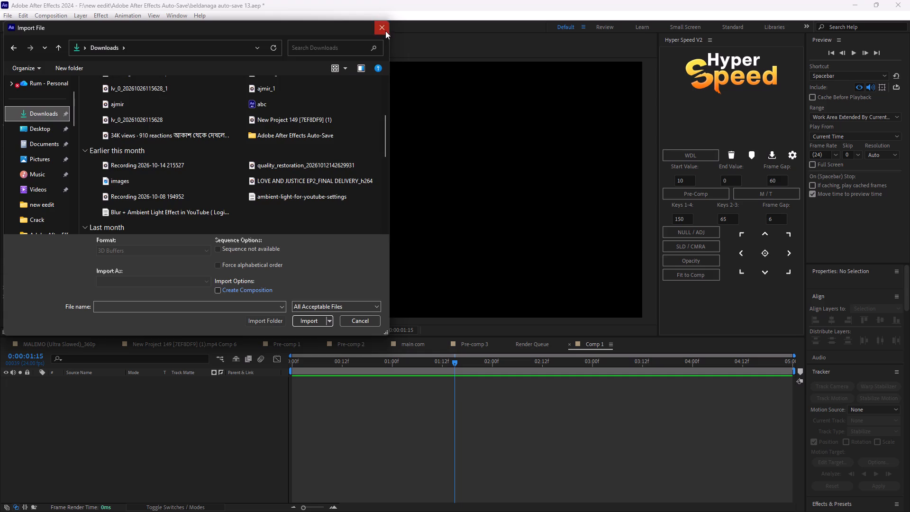
Import gujju 1 copy 22.x.aep into the After Effects project from the Drive browser window's recent downloads.
click(523, 503)
click(726, 145)
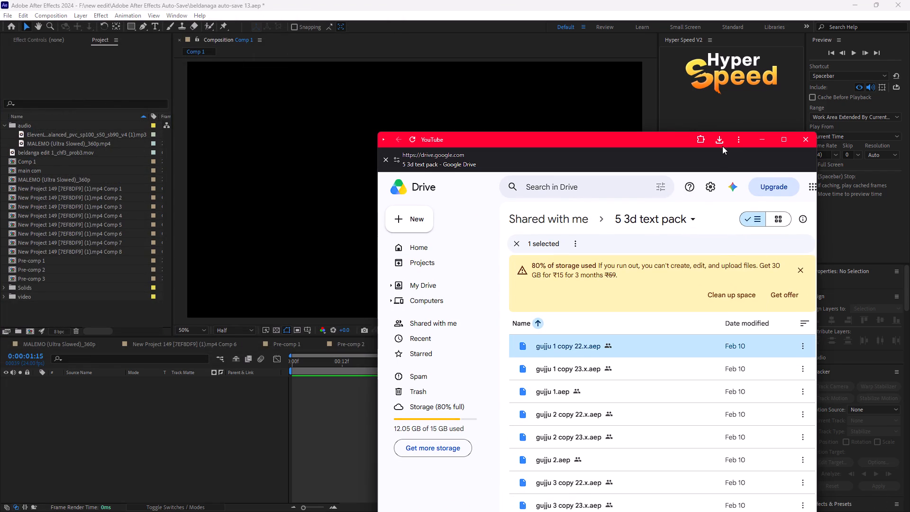
click(725, 140)
drag(647, 186, 79, 316)
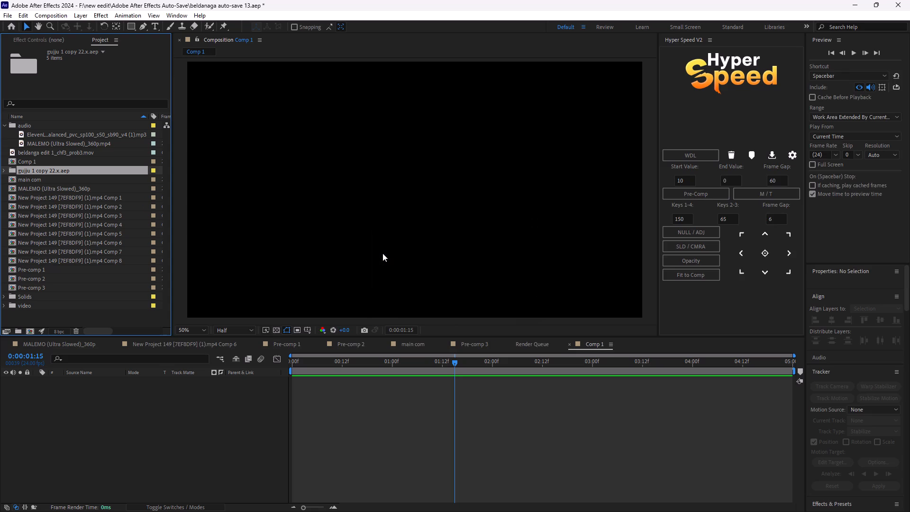
Open the gujju composition from the imported folder, enter its nested text layer composition, and scrub the 3D text animation to 2:11.
click(6, 168)
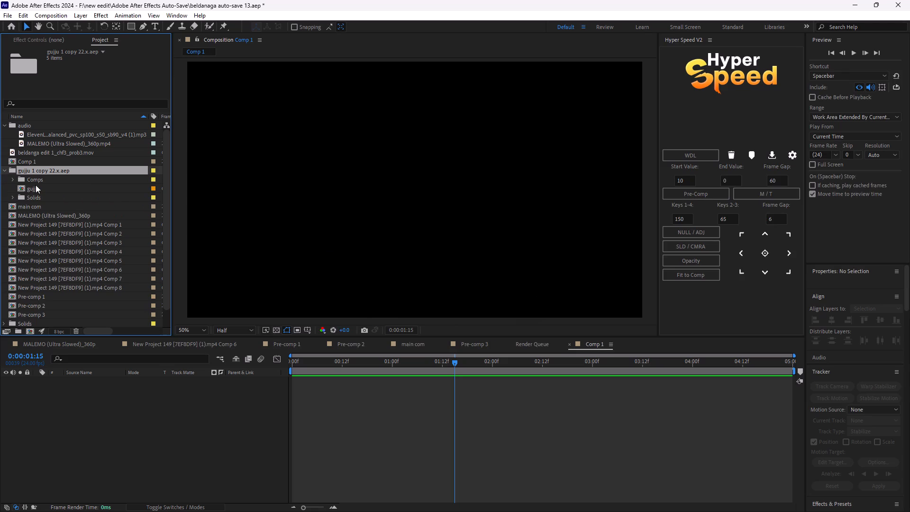
double_click(27, 188)
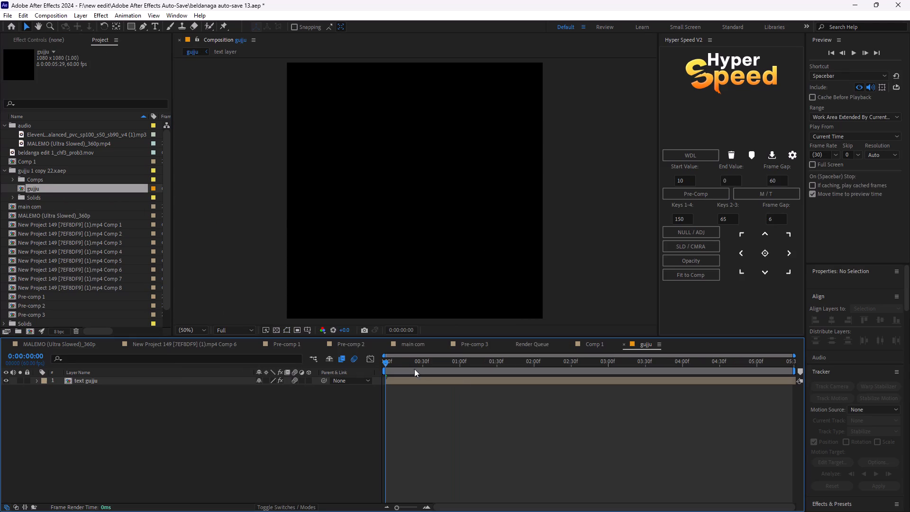
drag(399, 364, 492, 365)
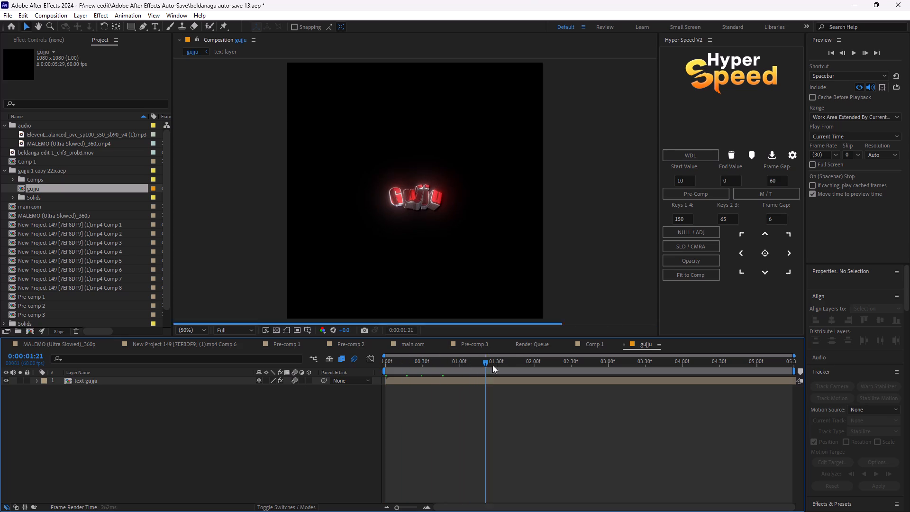
drag(492, 365, 519, 366)
double_click(504, 379)
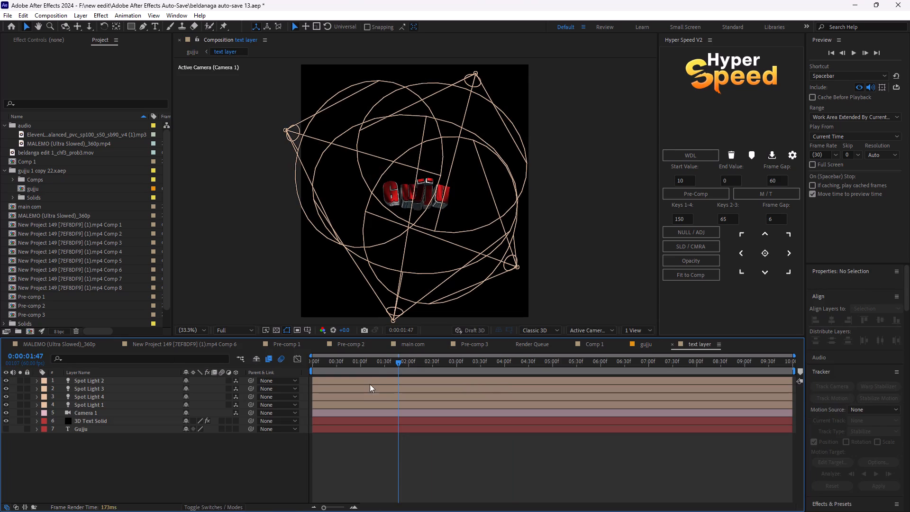
drag(394, 367, 324, 373)
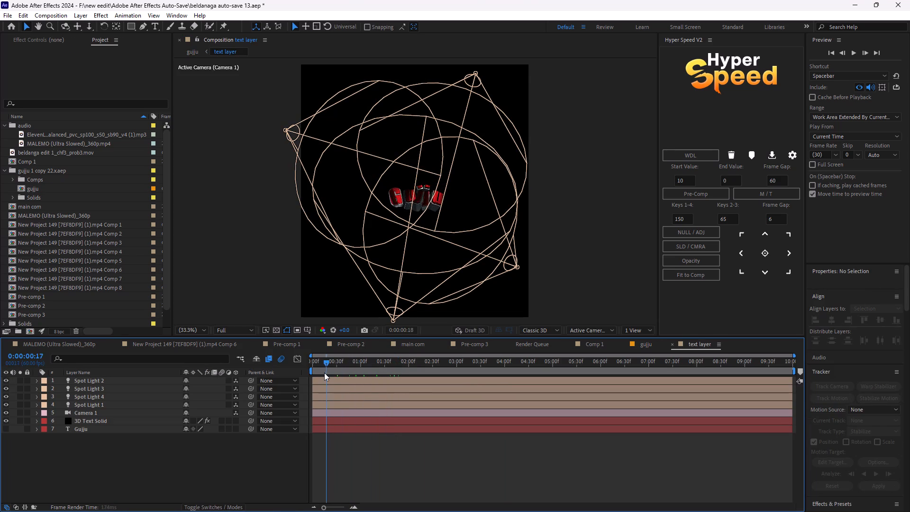
drag(324, 373, 419, 376)
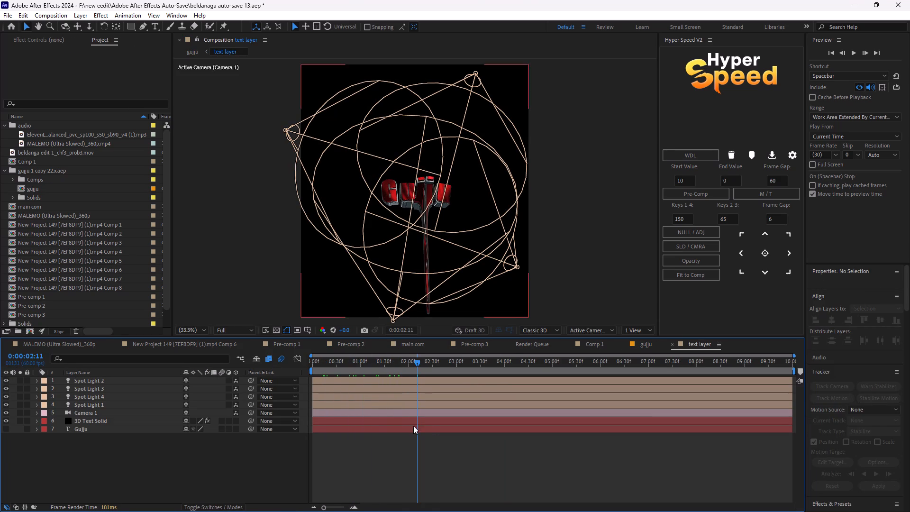
Replace the wording of the Gujju text layer with "WATCH COL".
click(414, 429)
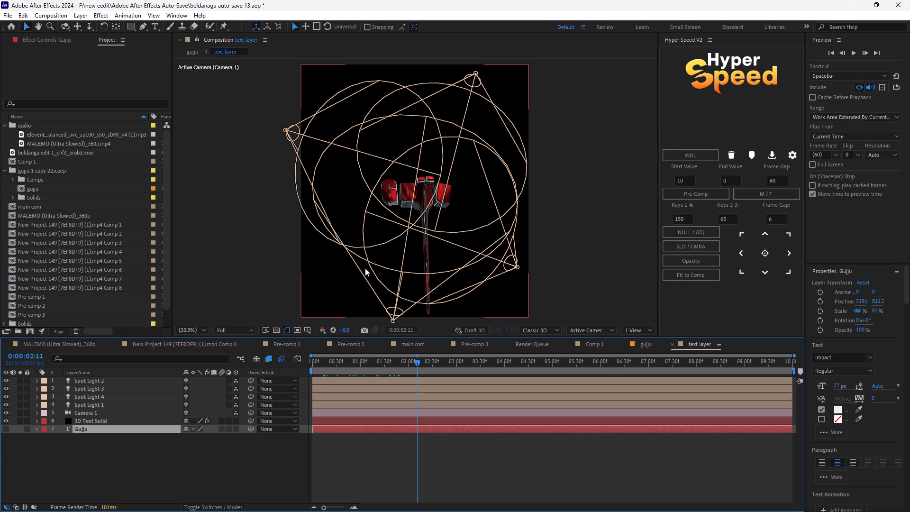
double_click(364, 427)
double_click(454, 194)
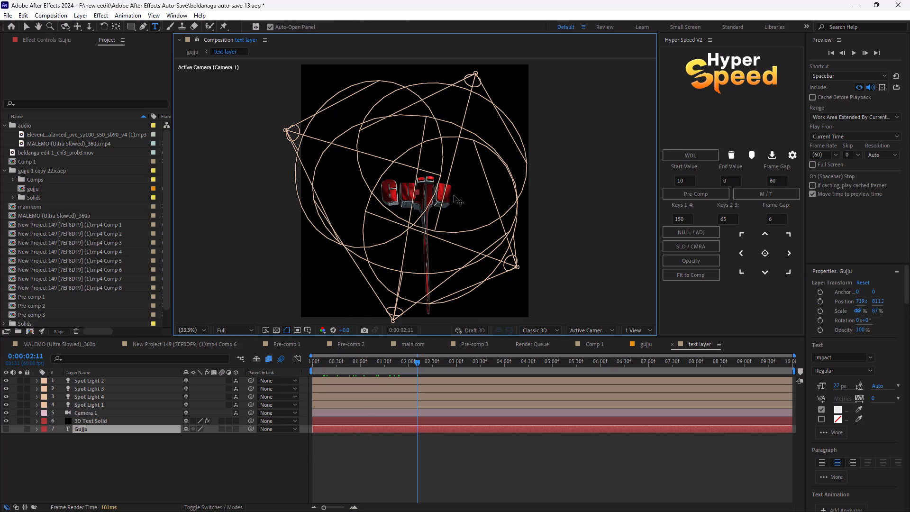
double_click(421, 425)
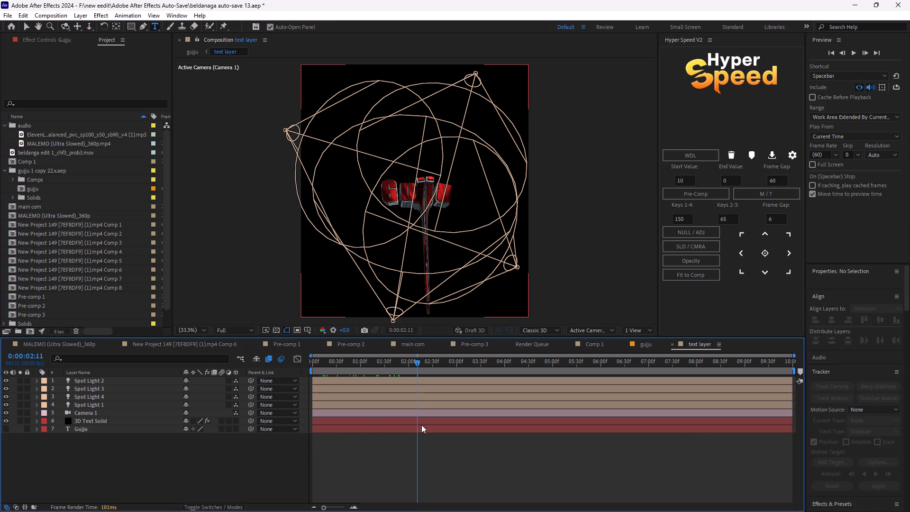
triple_click(424, 431)
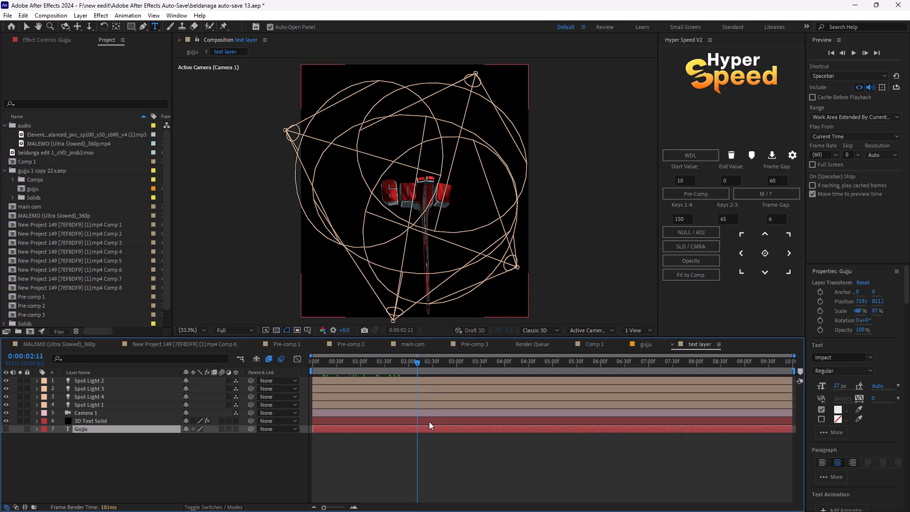
double_click(430, 428)
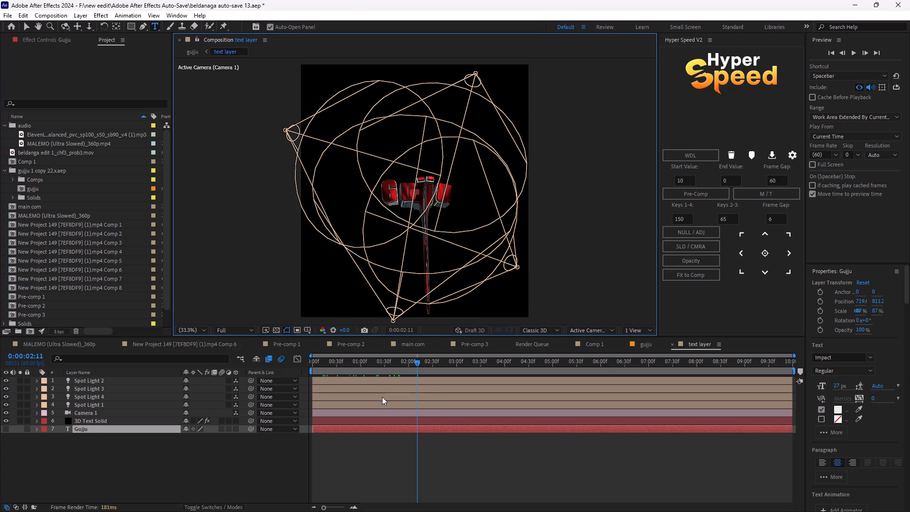
drag(428, 194, 379, 197)
key(BackSpace)
text(WA)
text(TCH)
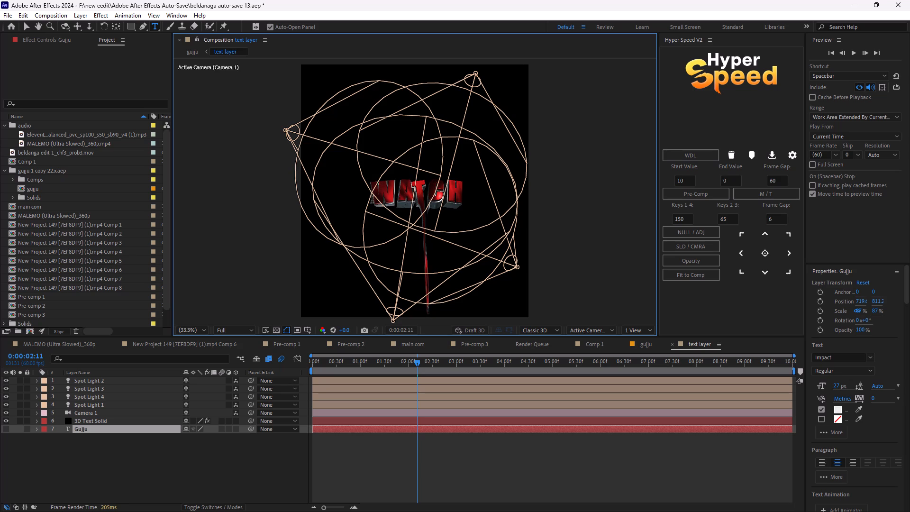
key(space)
text(COL)
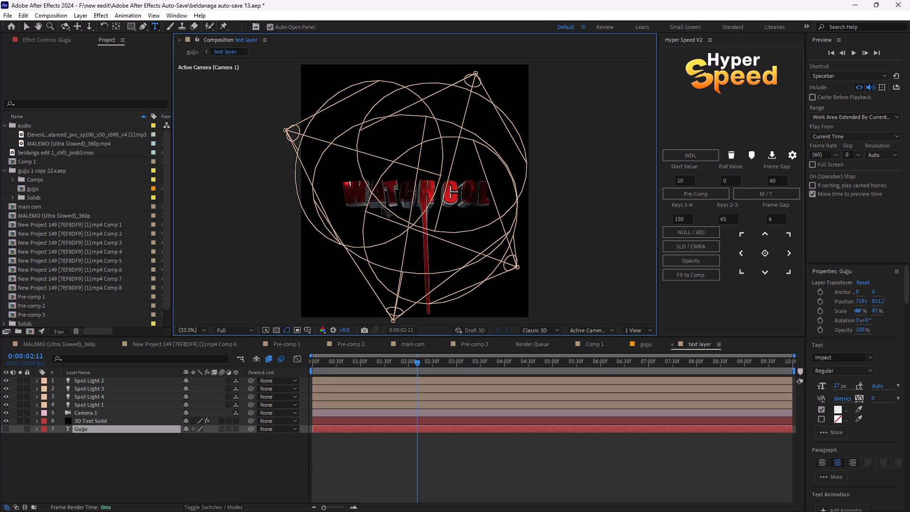
click(478, 508)
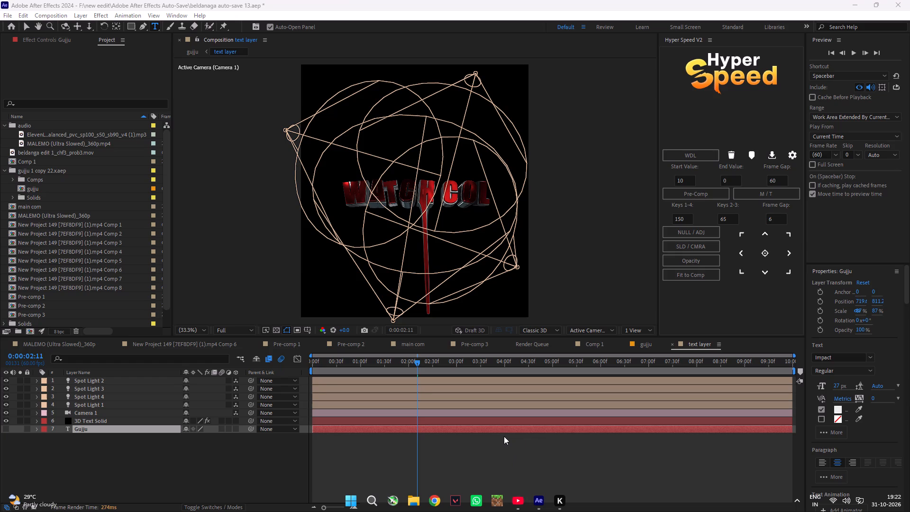
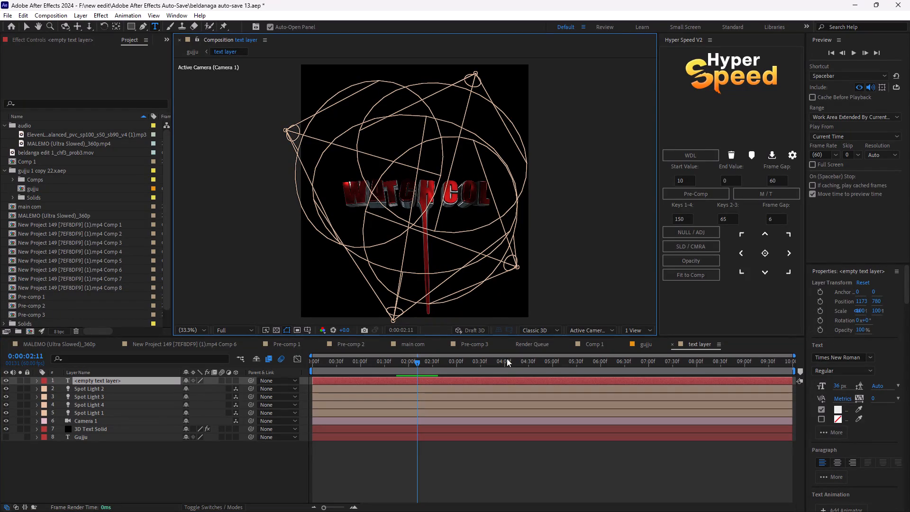
Delete the stray empty text layer above Spot Light 2 in the text layer composition.
click(512, 379)
key(Delete)
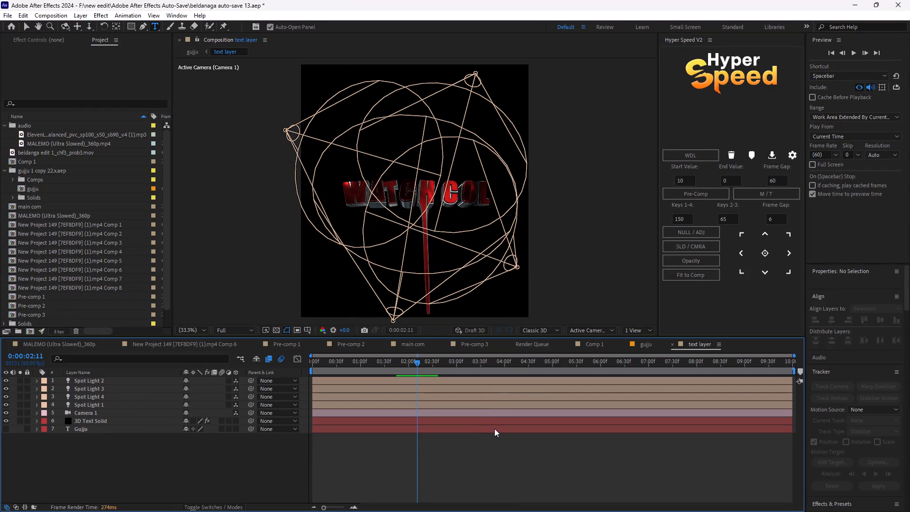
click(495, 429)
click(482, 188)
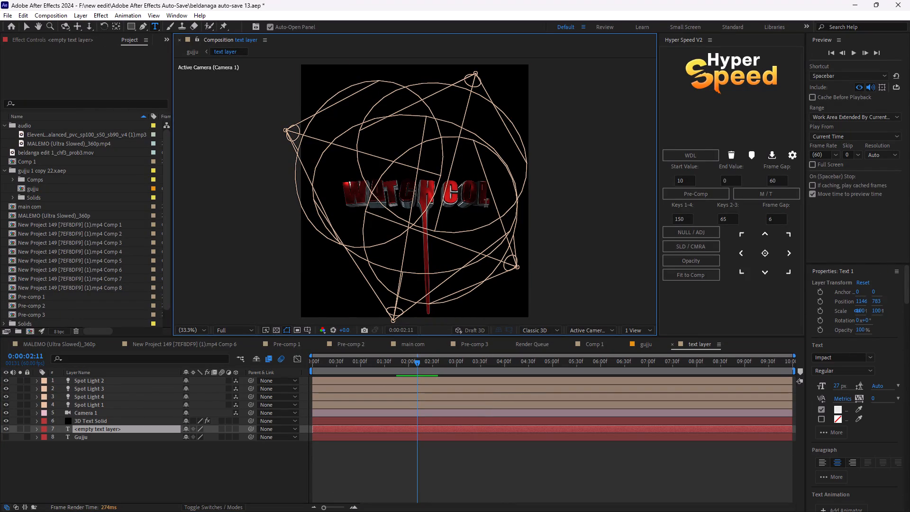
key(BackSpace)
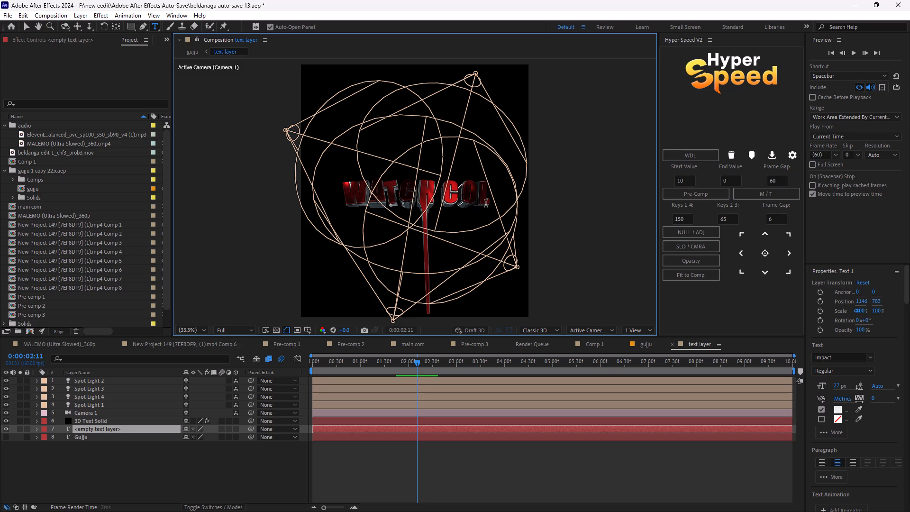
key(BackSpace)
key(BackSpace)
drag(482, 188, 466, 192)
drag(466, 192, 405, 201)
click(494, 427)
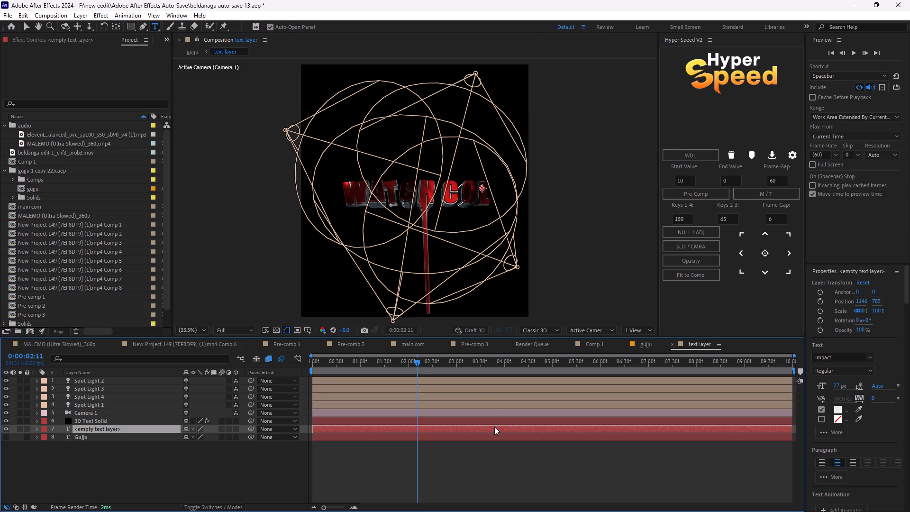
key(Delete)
Edit the Gujju text layer's wording, replacing the final "OL" with "LOSLY" so it reads "WATCH CLOSLY".
click(496, 431)
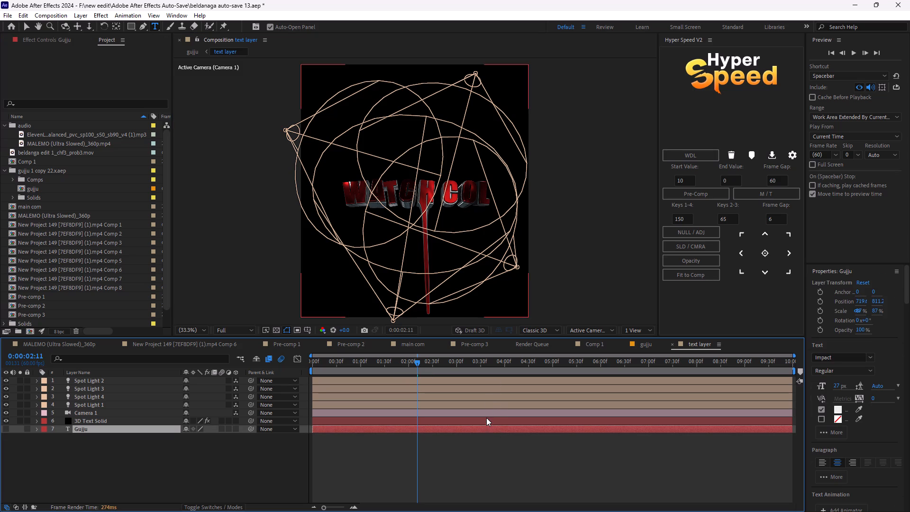
double_click(491, 430)
click(426, 193)
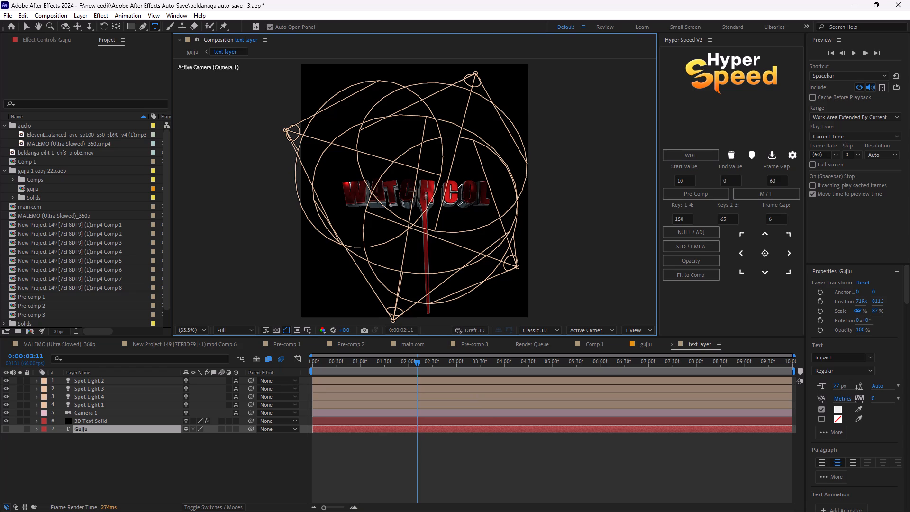
key(BackSpace)
key(BackSpace)
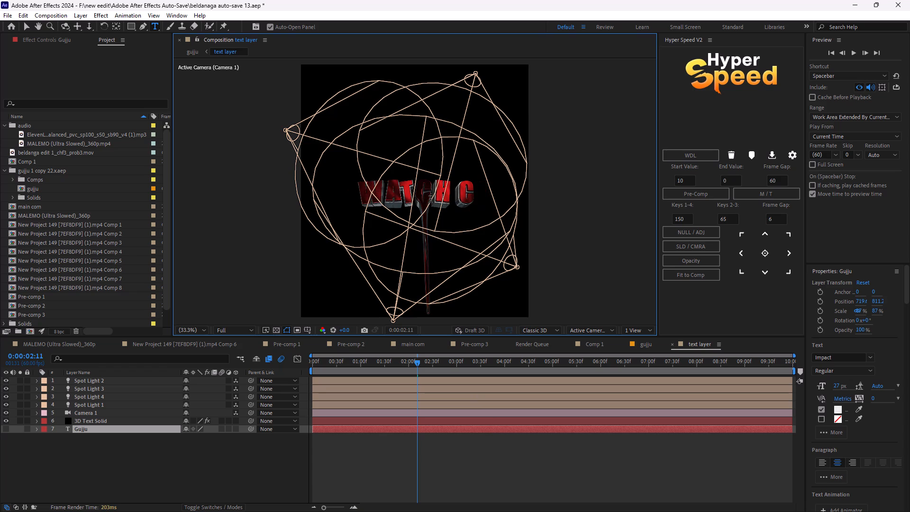
text(LOSLY)
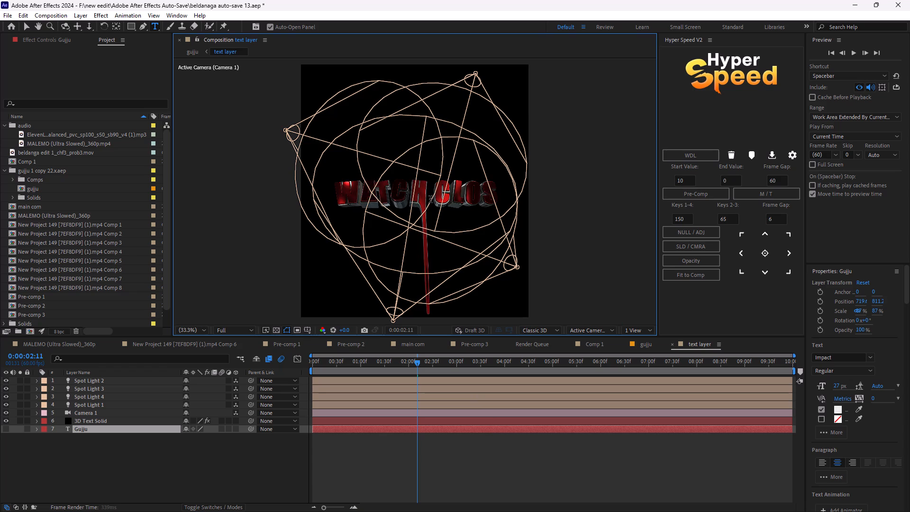
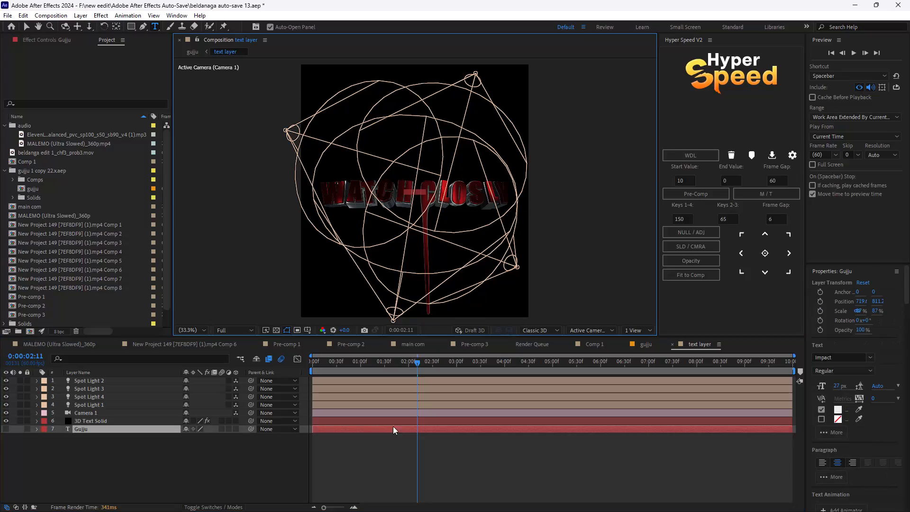
Insert an "E" before the final "Y" in the Gujju text layer so it reads "WATCH CLOSLEY".
click(423, 192)
click(421, 191)
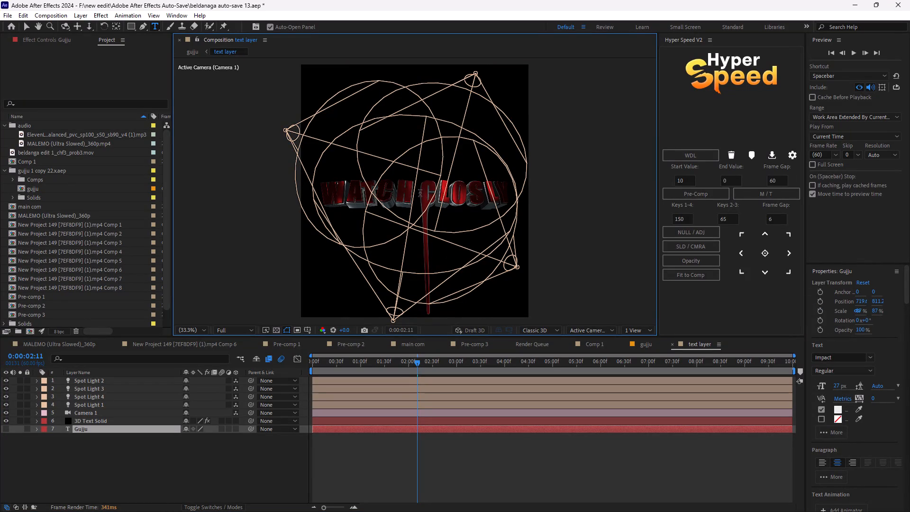
key(e)
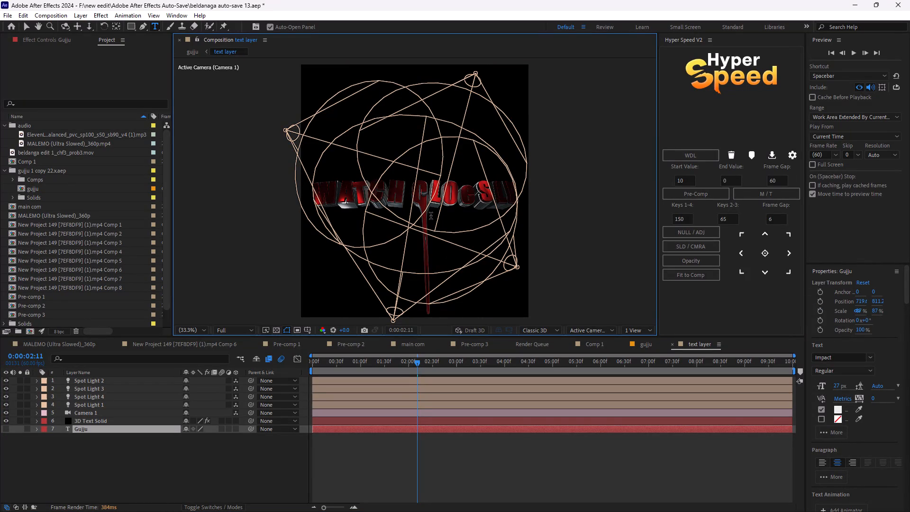
key(BackSpace)
click(423, 190)
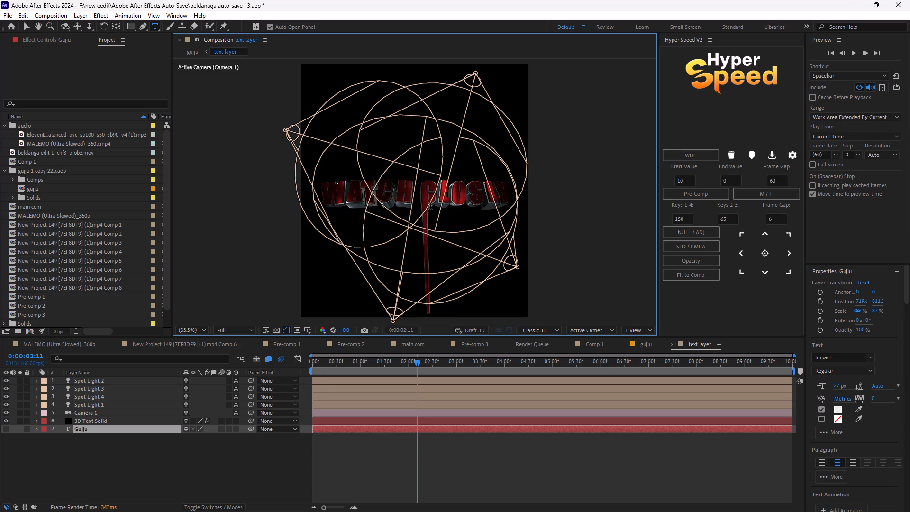
key(shift+e)
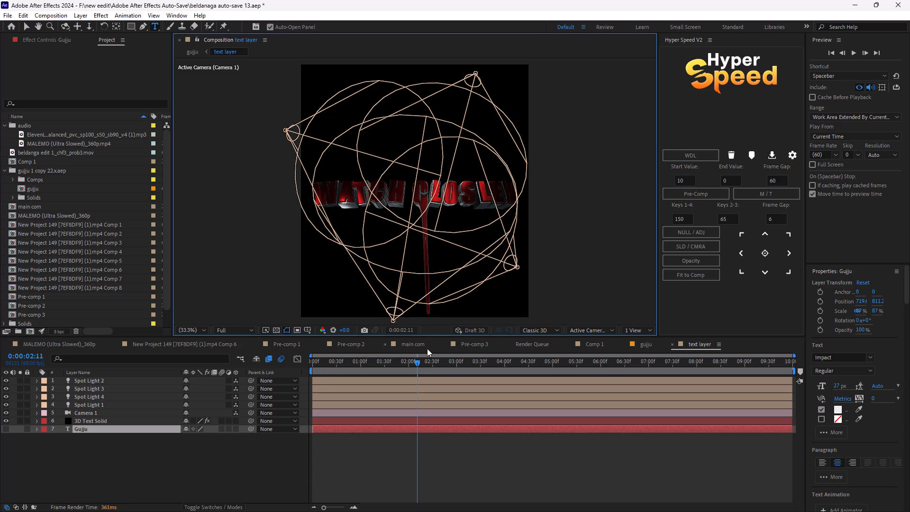
Scrub through the text layer composition to review the 3D text animation from start to end.
drag(418, 366, 326, 348)
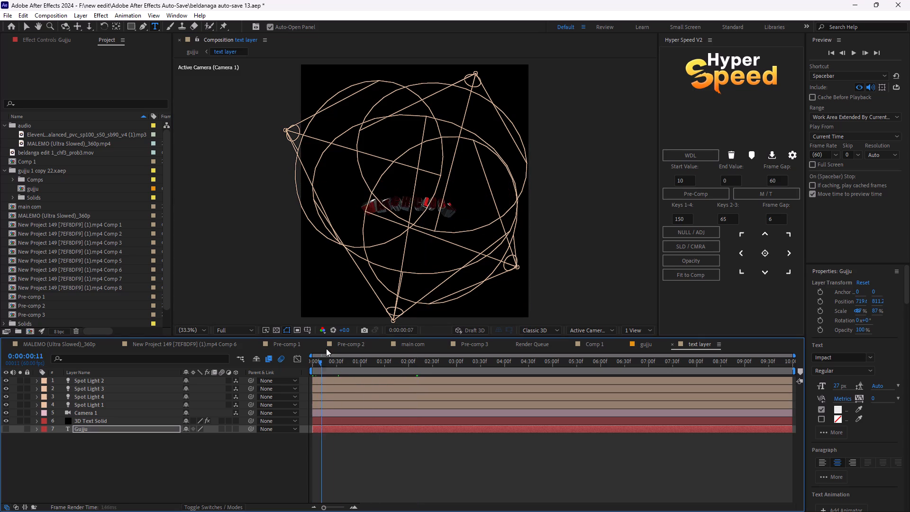
drag(326, 348, 522, 360)
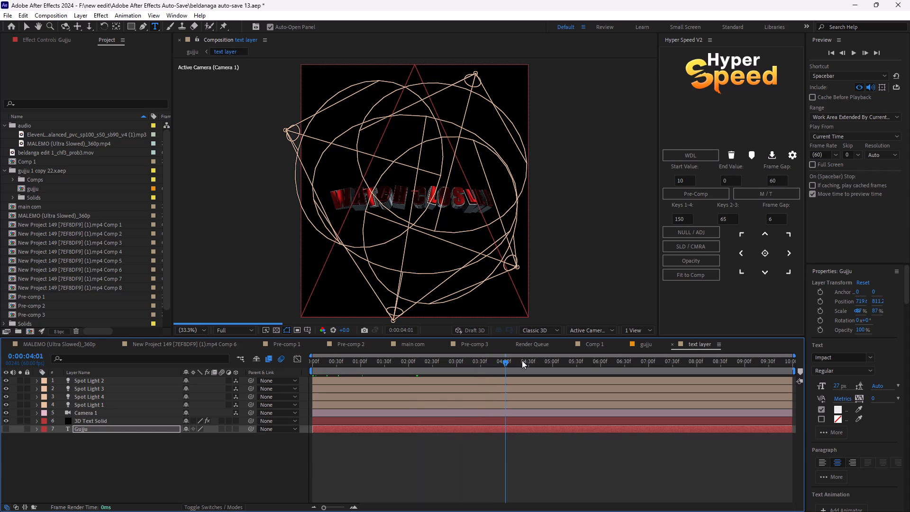
drag(522, 360, 692, 375)
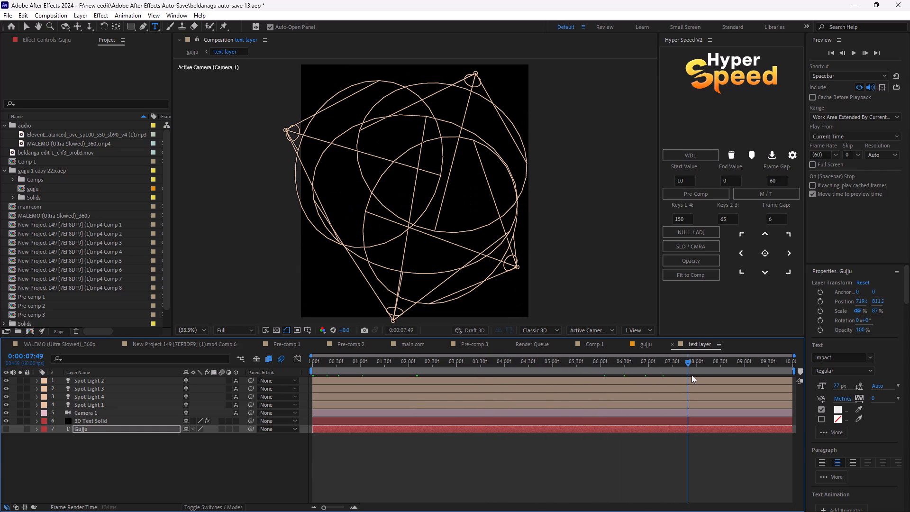
drag(692, 375, 523, 384)
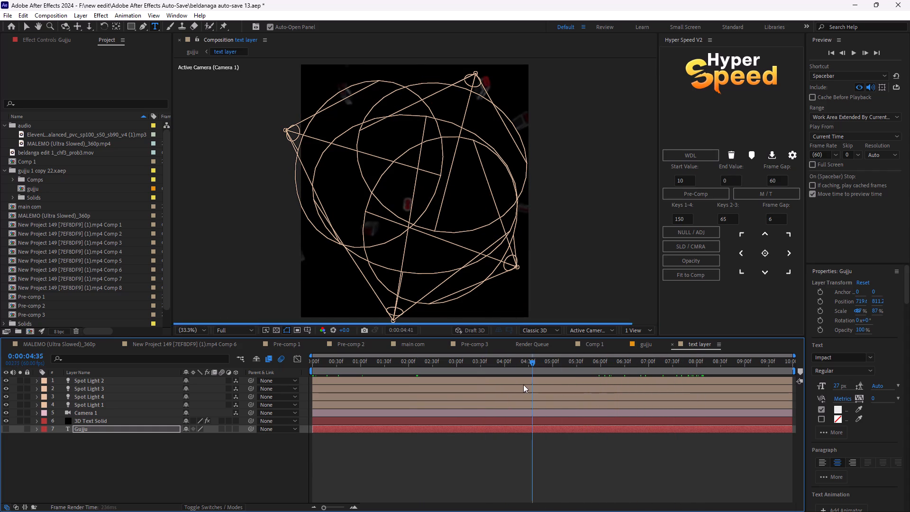
drag(523, 384, 511, 379)
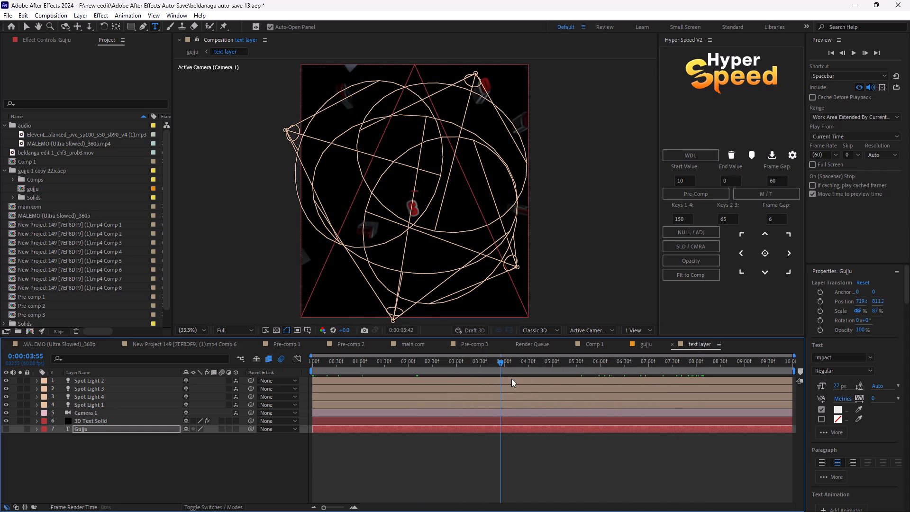
drag(511, 379, 558, 385)
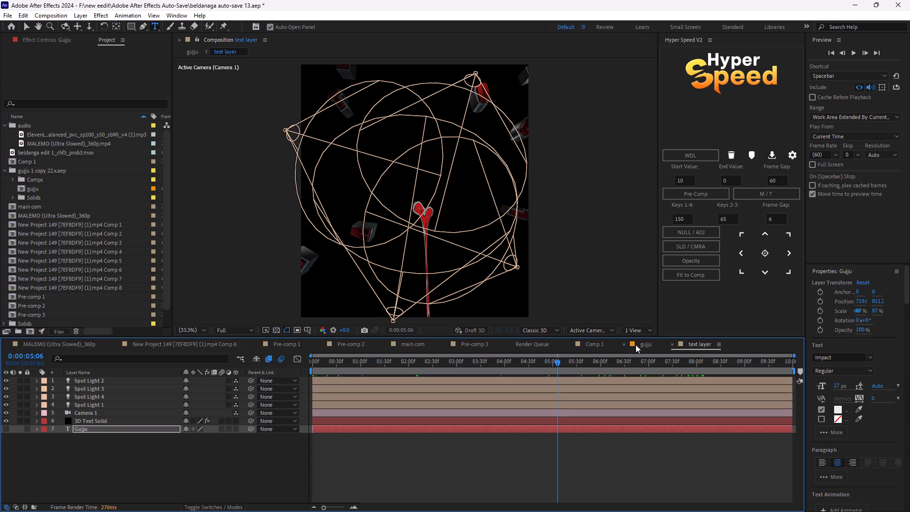
drag(548, 356, 525, 362)
Add the gujju composition to main com as the top layer, starting at 0;00;11;06 where Pre-comp 3 ends.
click(470, 346)
click(424, 346)
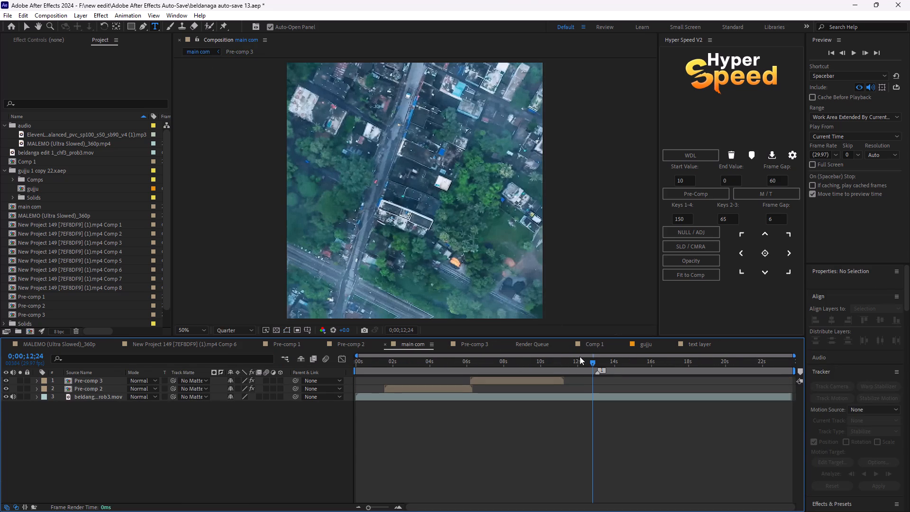
drag(580, 357, 547, 368)
drag(592, 362, 553, 371)
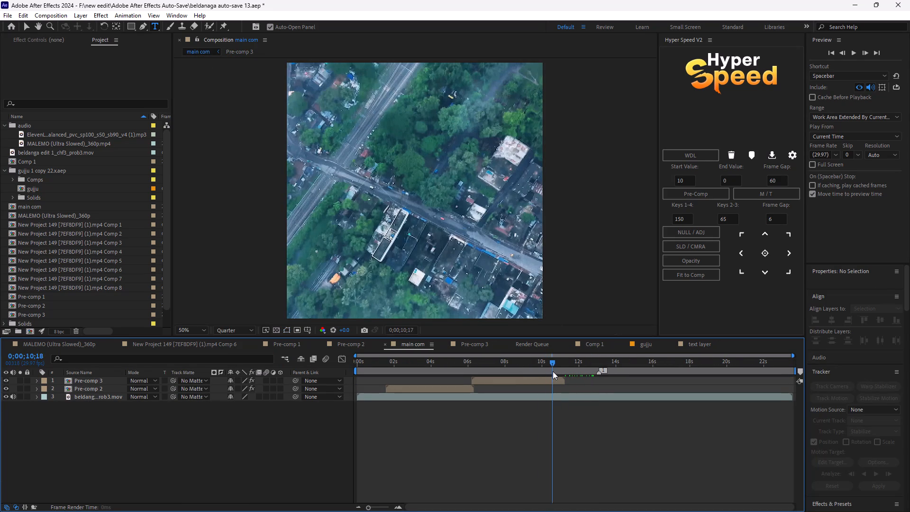
drag(553, 371, 564, 372)
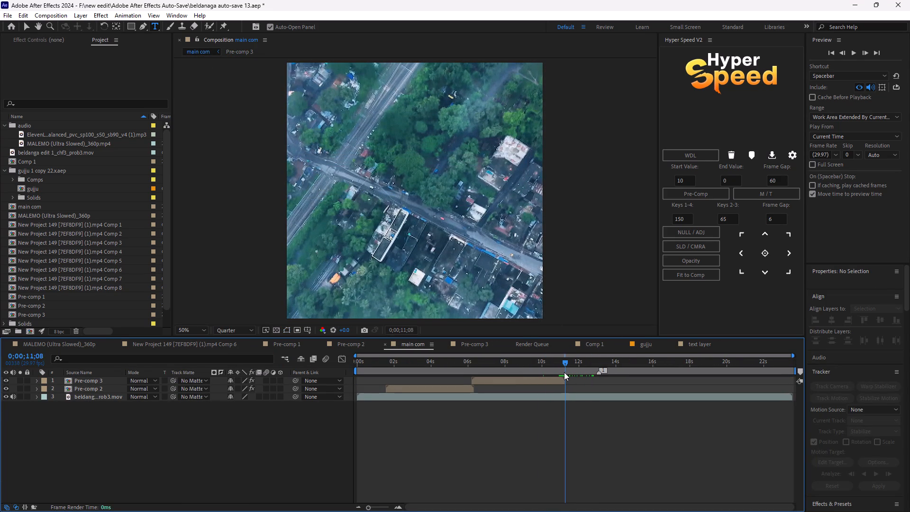
drag(564, 372, 563, 372)
drag(33, 191, 531, 373)
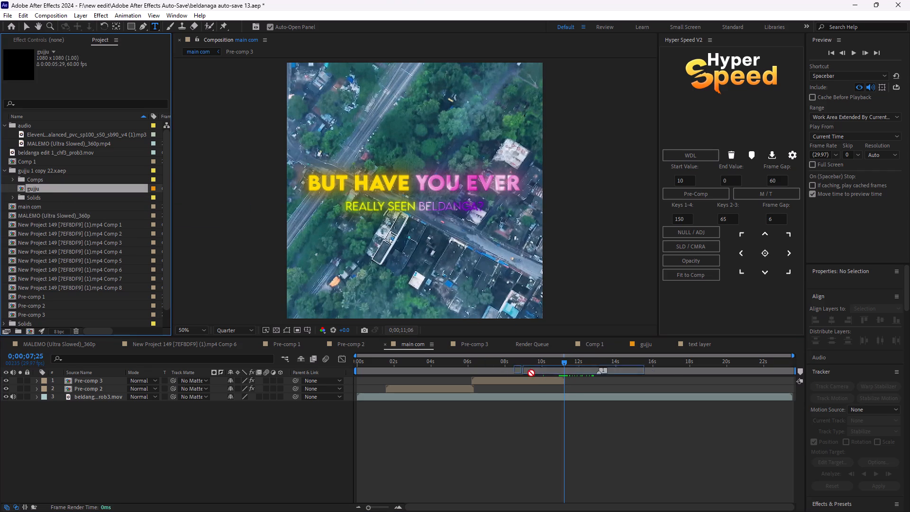
drag(531, 373, 566, 375)
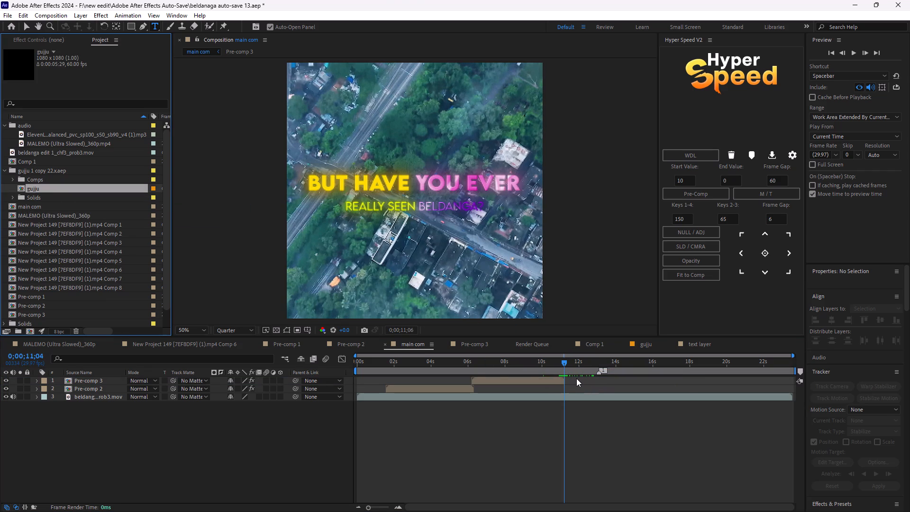
click(10, 18)
click(49, 106)
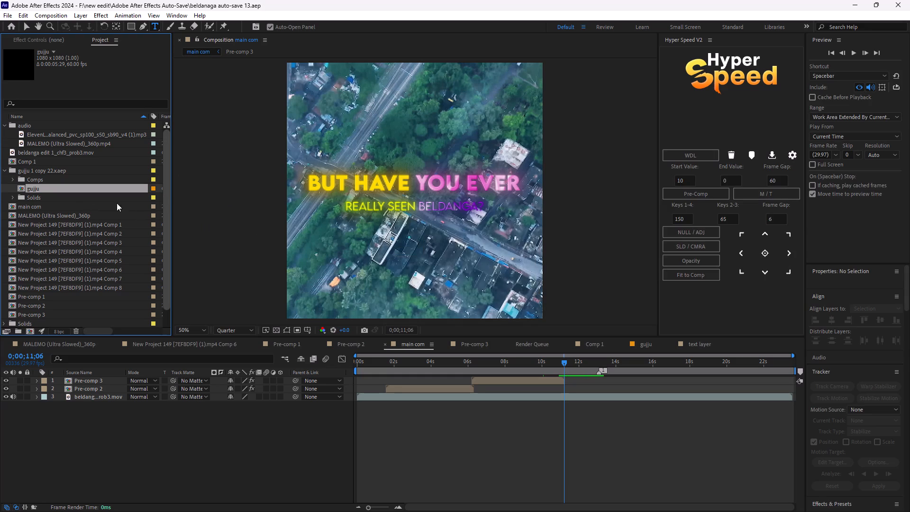
drag(53, 187, 604, 377)
drag(613, 378, 571, 384)
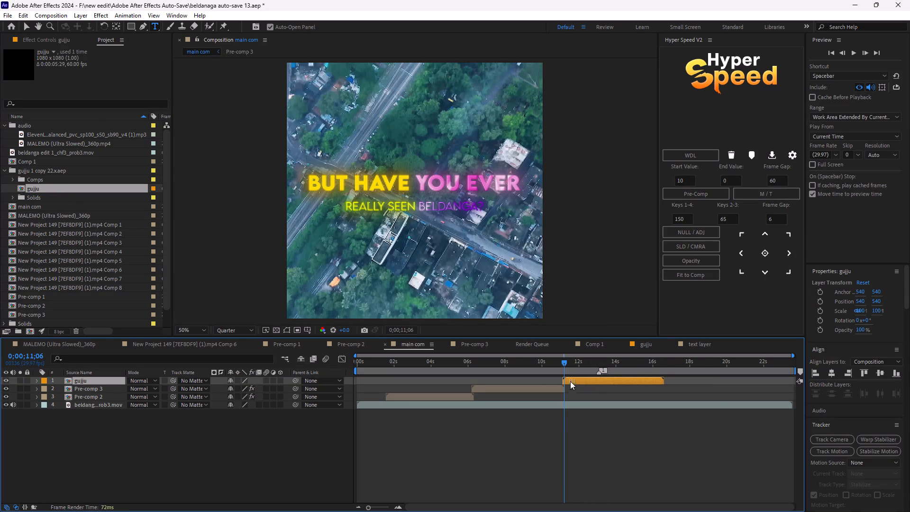
Preview the gujju text over the footage and shift its layer earlier to start at about 9.5 seconds.
drag(564, 364, 589, 366)
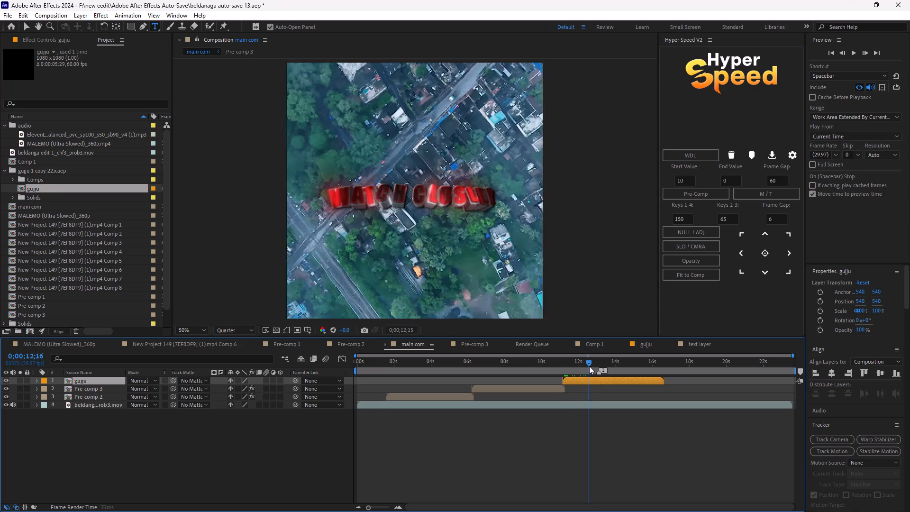
drag(589, 366, 585, 372)
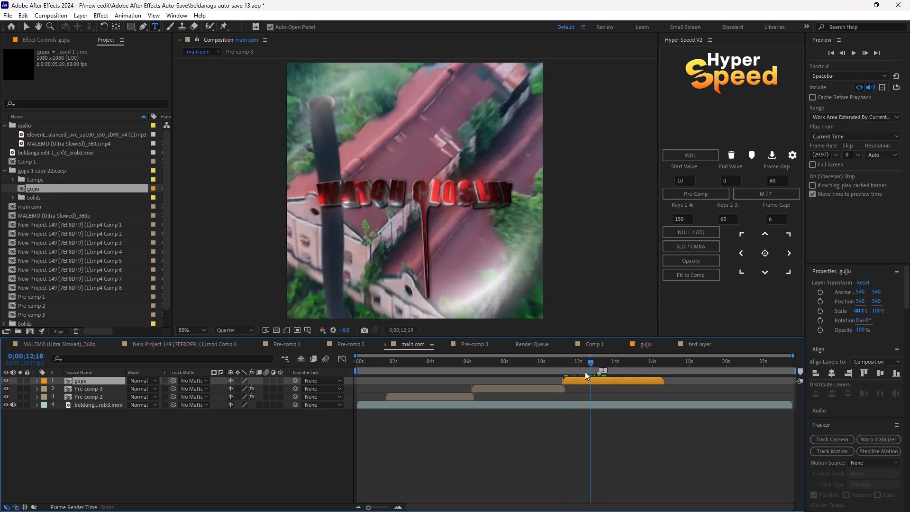
drag(585, 372, 569, 373)
key(space)
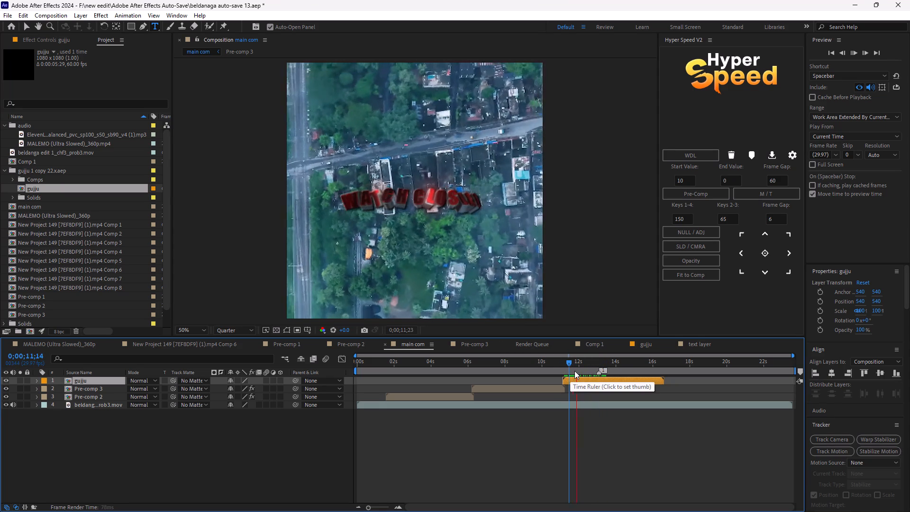
key(space)
drag(599, 381, 591, 382)
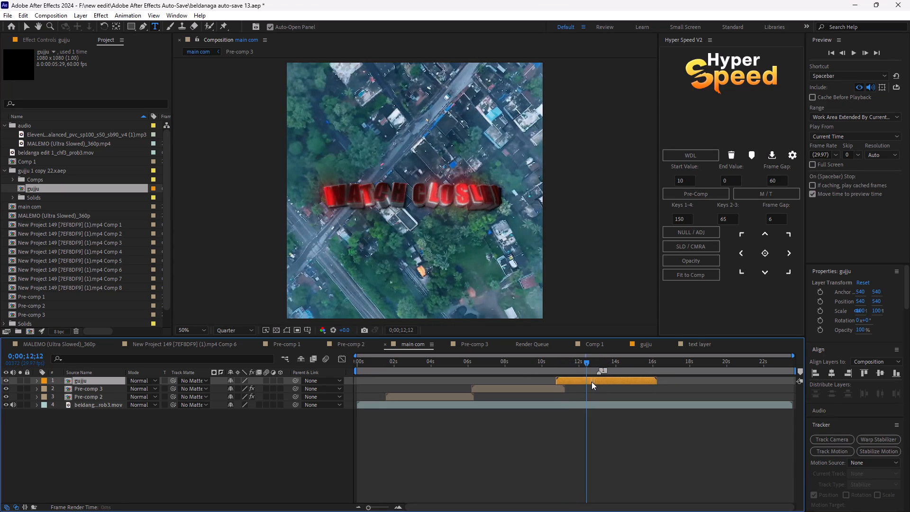
drag(591, 382, 568, 384)
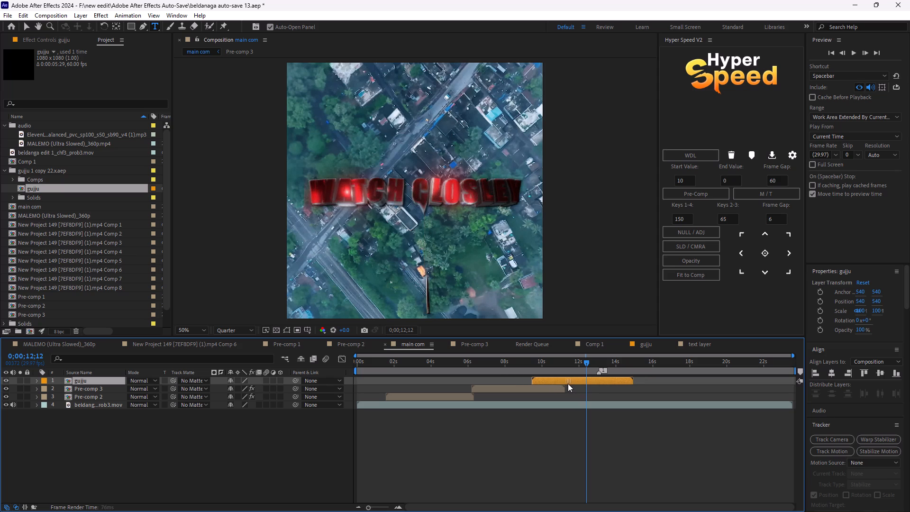
drag(568, 384, 568, 383)
Enable time remapping on the gujju layer and move its end keyframe to 0;00;13;02, at the footage transition.
drag(583, 360, 523, 370)
key(space)
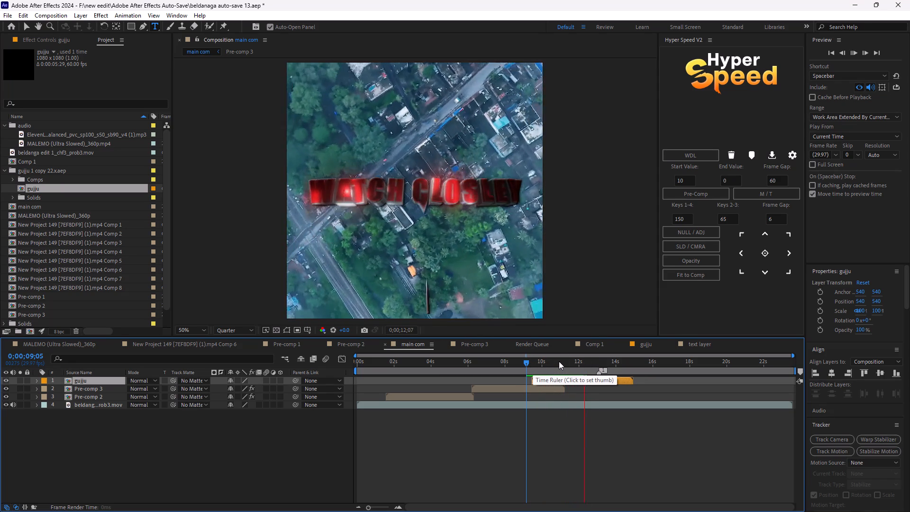
key(space)
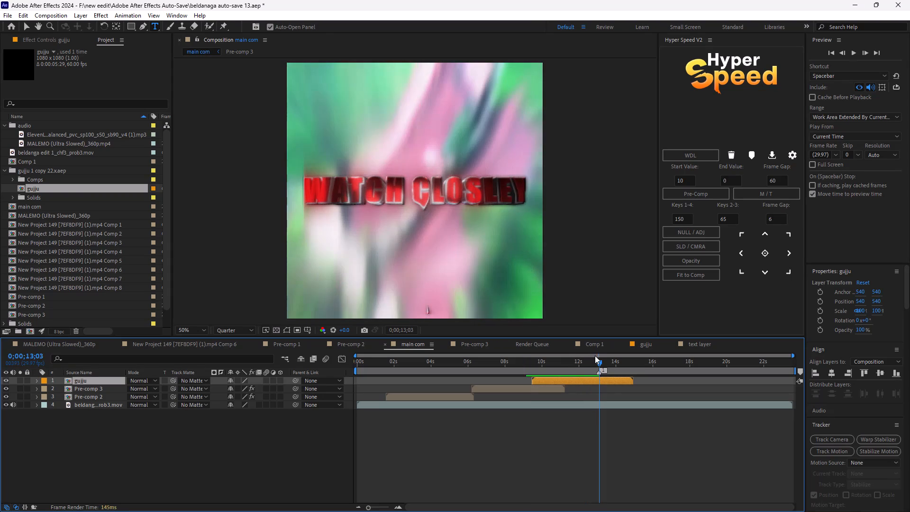
drag(598, 357, 588, 361)
drag(600, 361, 596, 365)
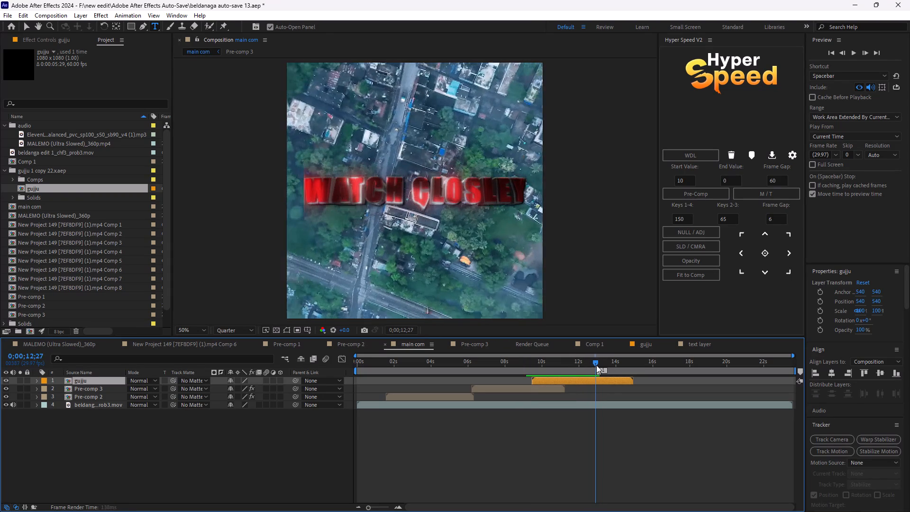
drag(596, 365, 599, 366)
right_click(600, 380)
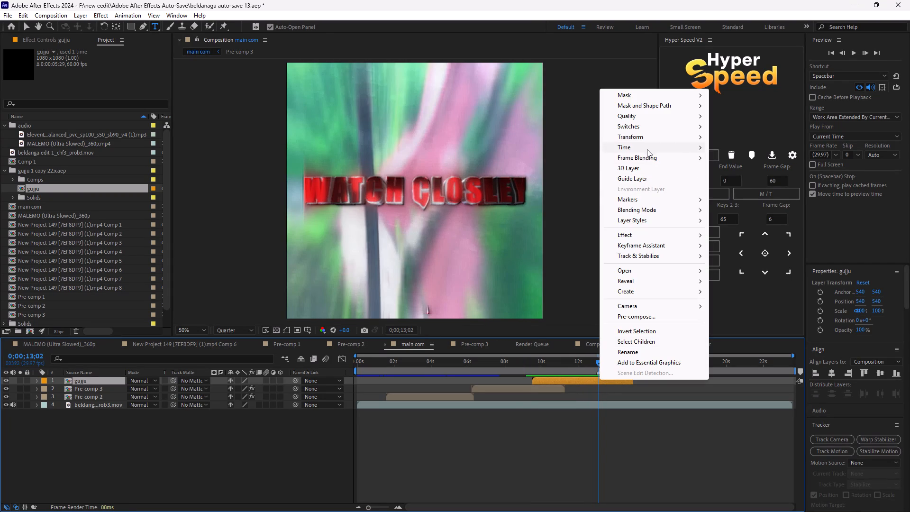
click(646, 147)
click(735, 151)
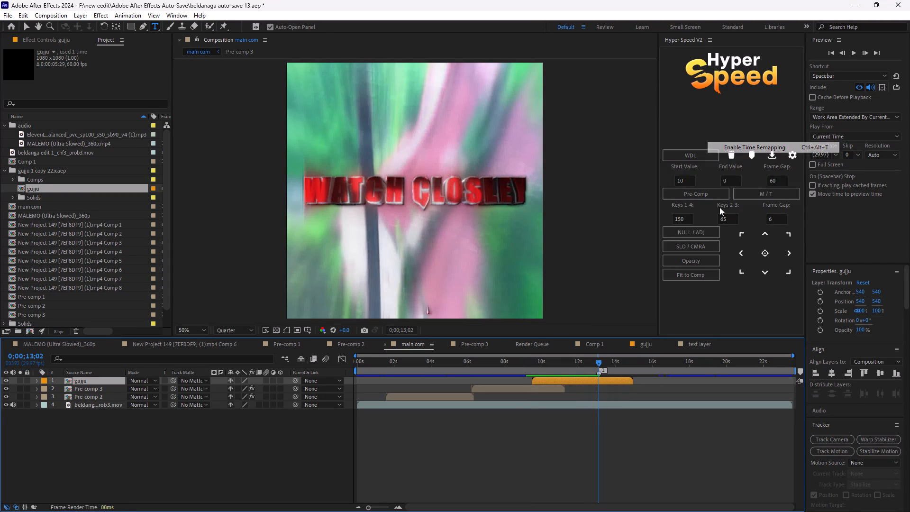
drag(633, 389, 601, 393)
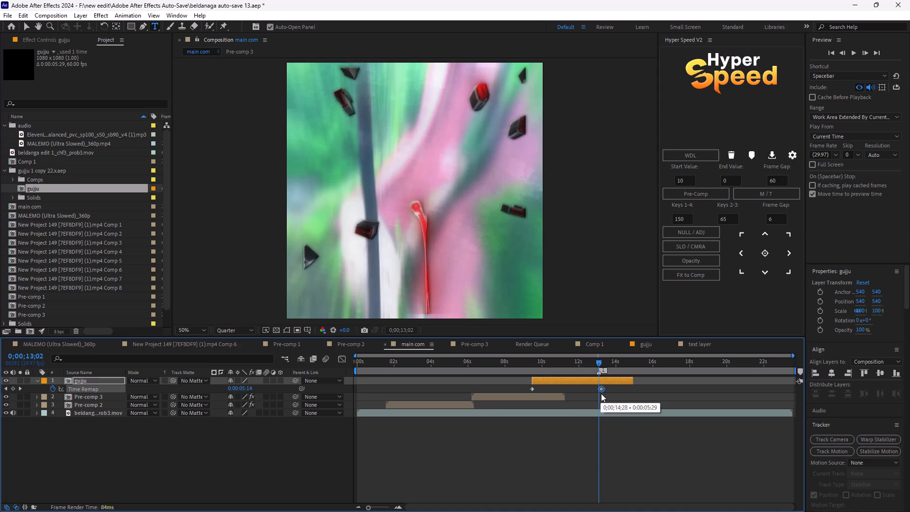
drag(601, 393, 599, 392)
Play back and scrub the retimed gujju layer in main com to check its timing around the end keyframe.
drag(597, 357, 578, 364)
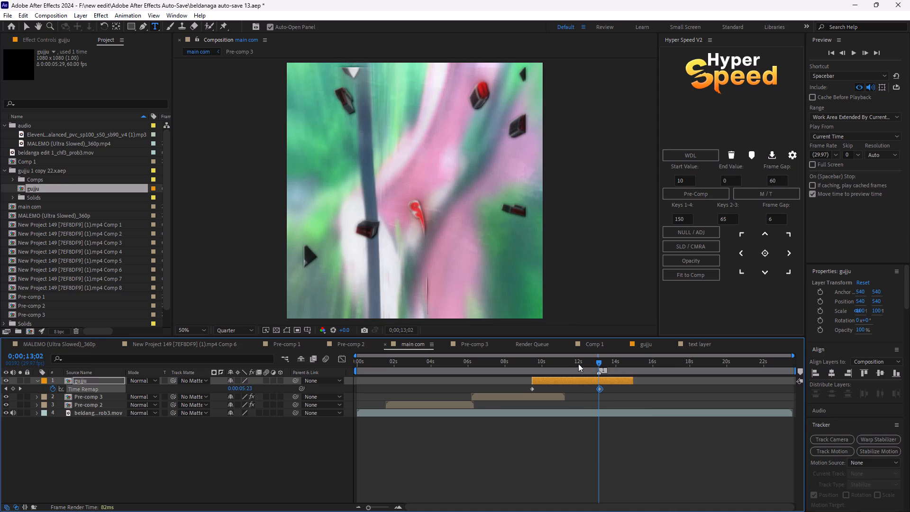
drag(578, 364, 579, 364)
drag(596, 362, 549, 371)
key(space)
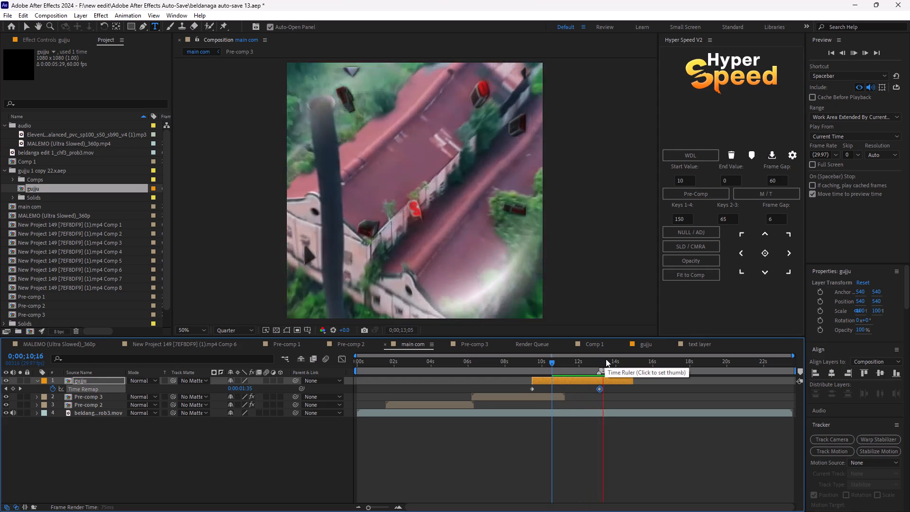
key(space)
drag(606, 363, 596, 377)
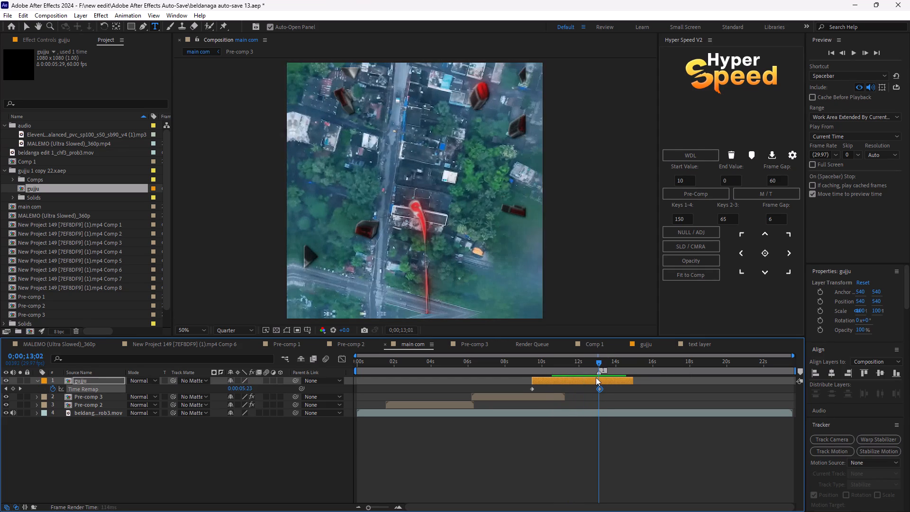
drag(596, 377, 600, 377)
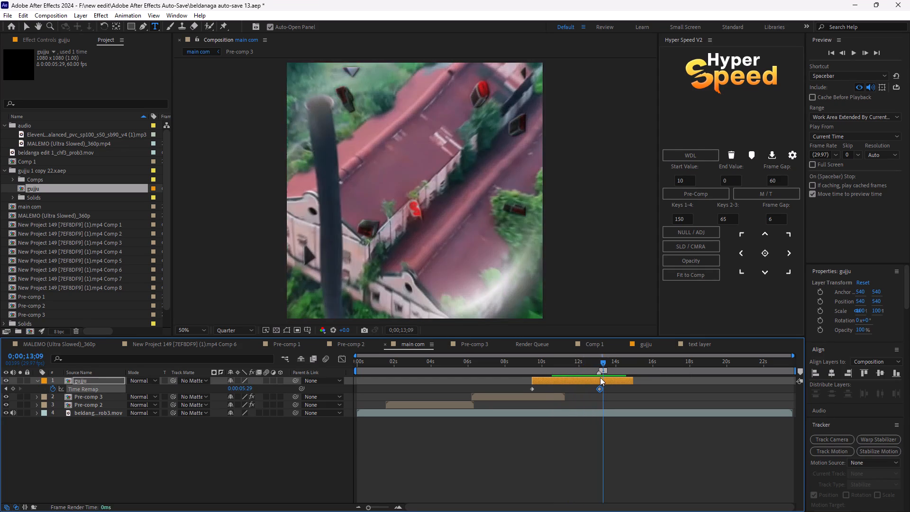
drag(600, 377, 588, 377)
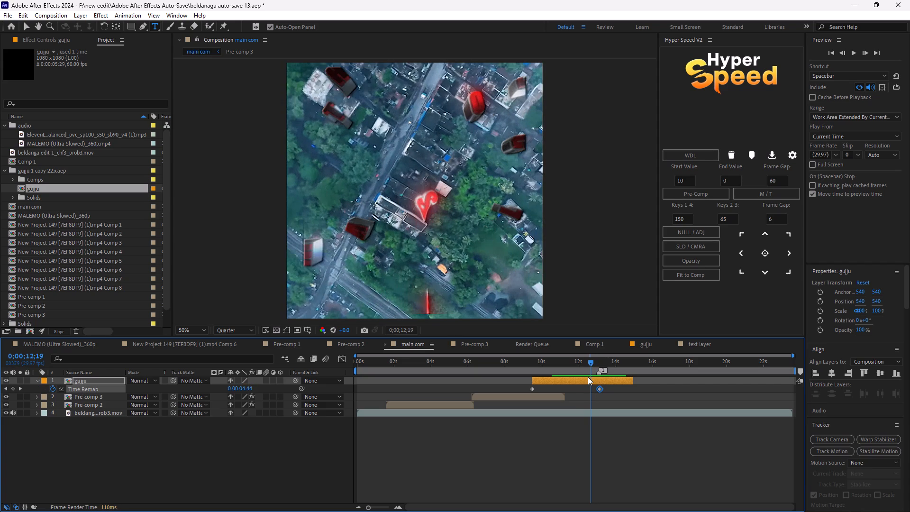
Scrub and play back main com to check the gujju text's end timing and its overlap with the Pre-comp 3 text.
drag(588, 377, 611, 376)
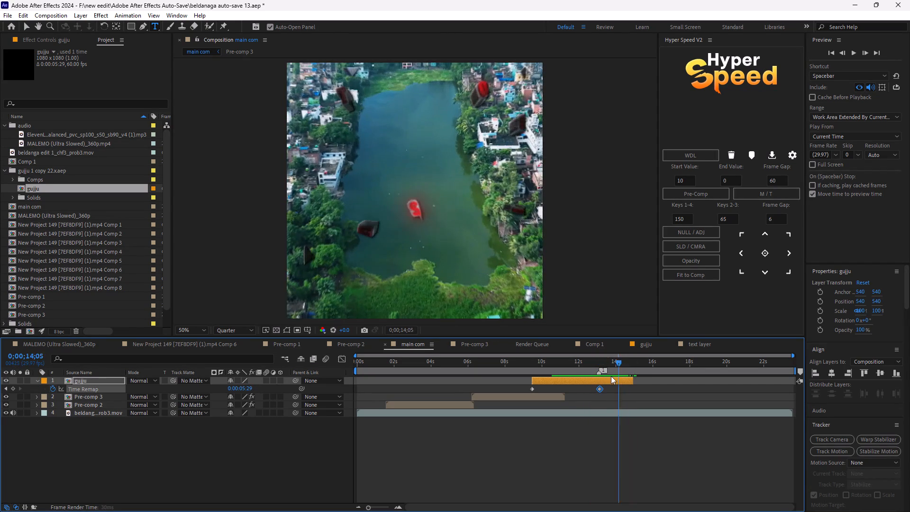
drag(611, 376, 597, 376)
click(560, 425)
drag(601, 365, 600, 365)
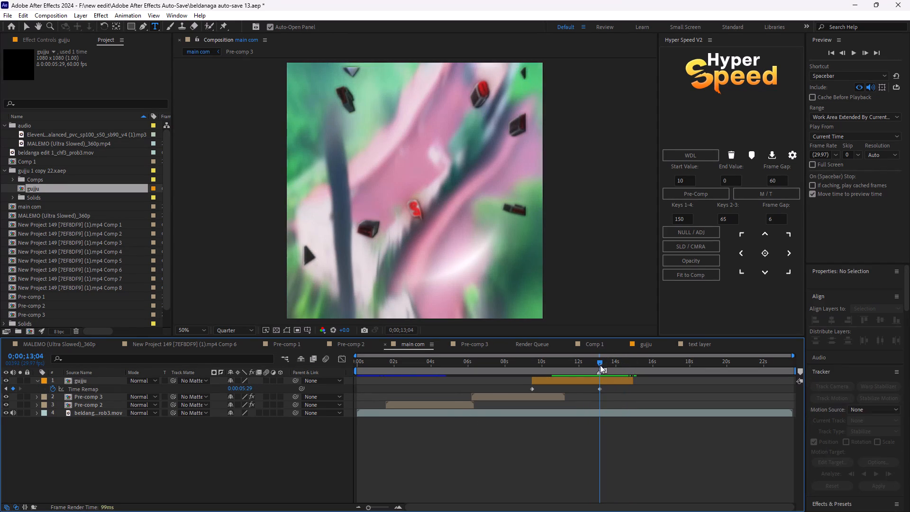
drag(600, 365, 528, 378)
key(space)
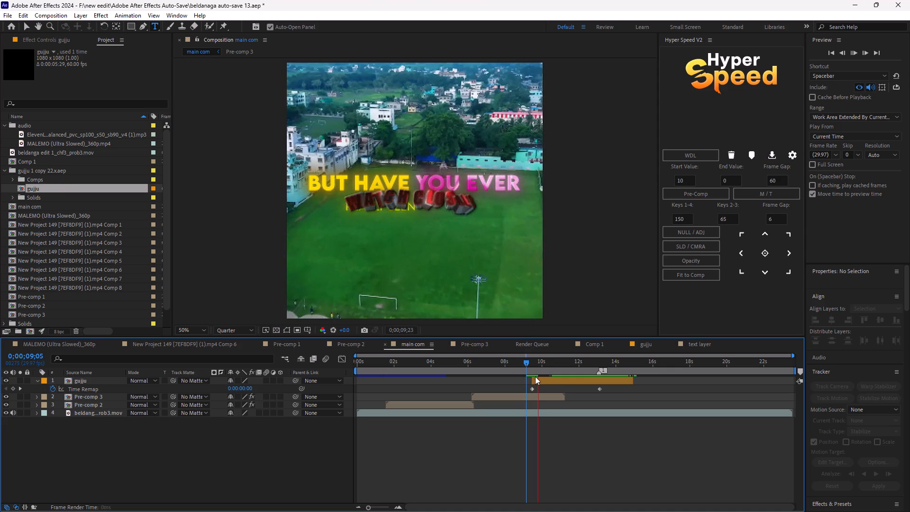
key(space)
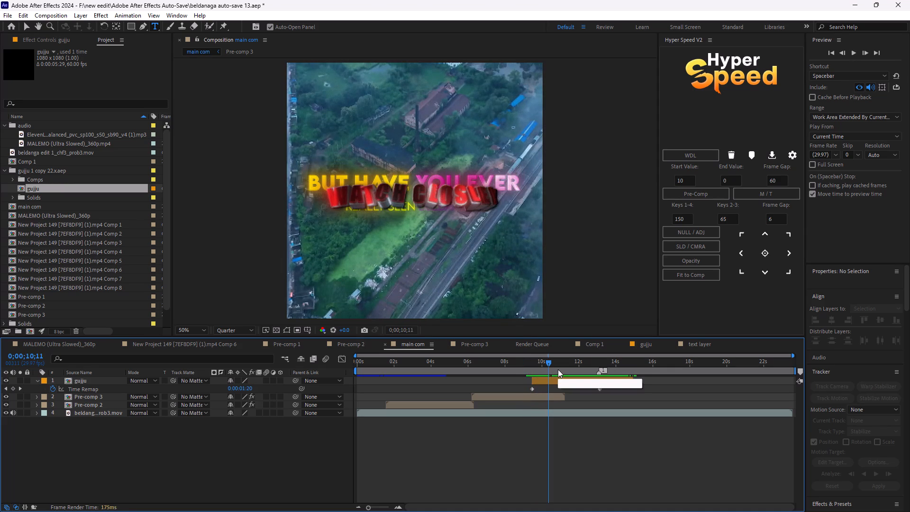
drag(553, 366, 540, 367)
Open Pre-comp 3, find the point around 0;00;10;12, and add a null object above its four text layers.
double_click(542, 396)
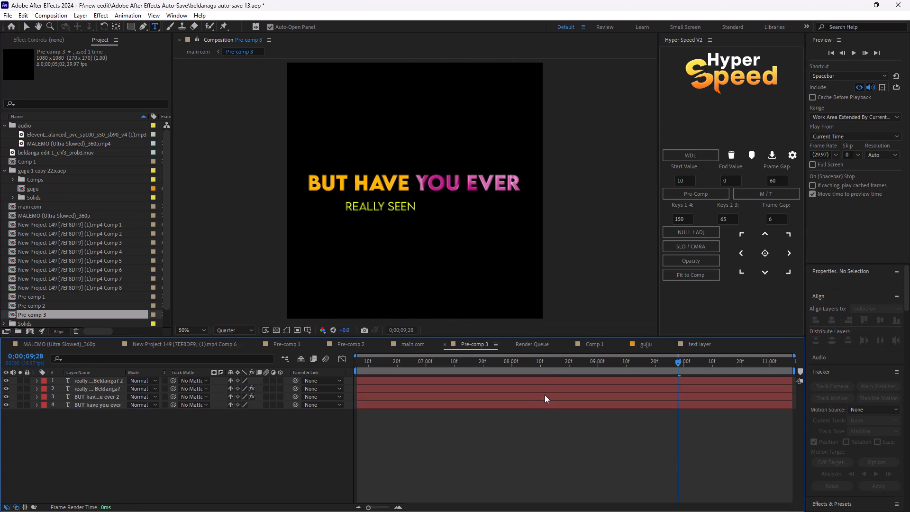
drag(673, 365, 668, 369)
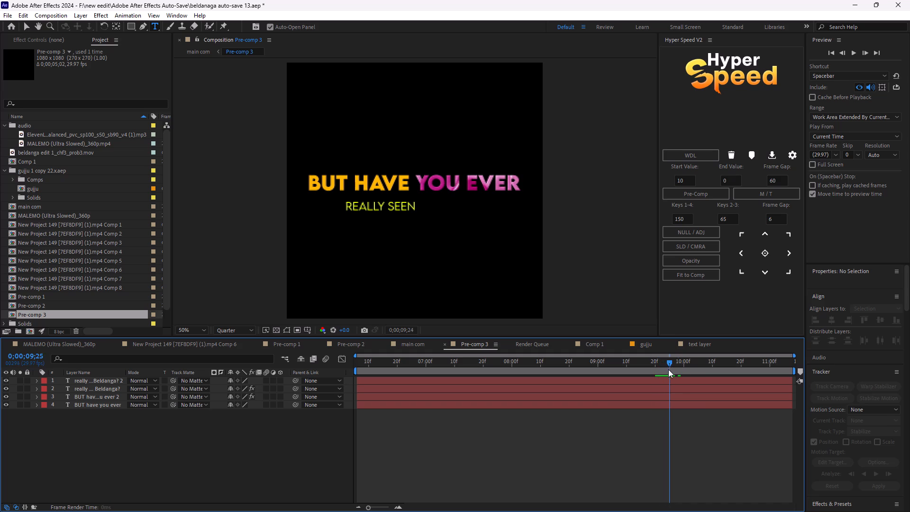
drag(668, 369, 696, 379)
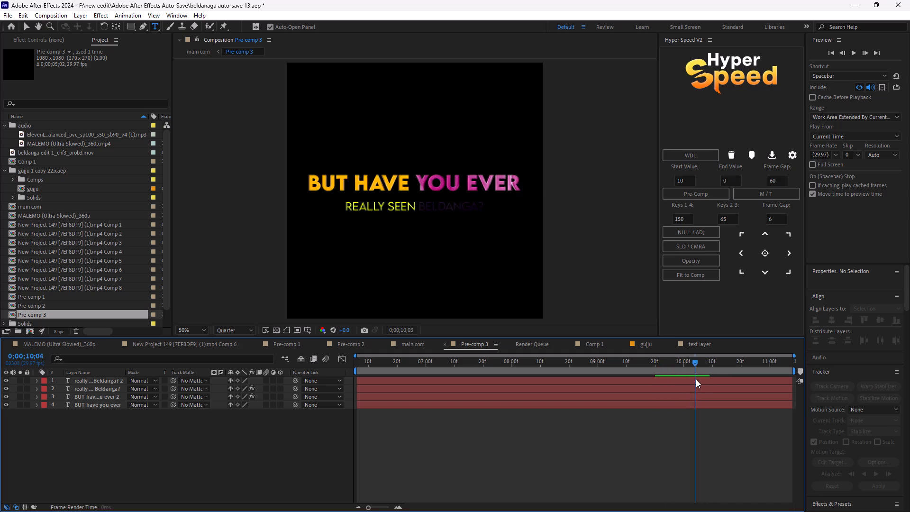
drag(696, 379, 706, 381)
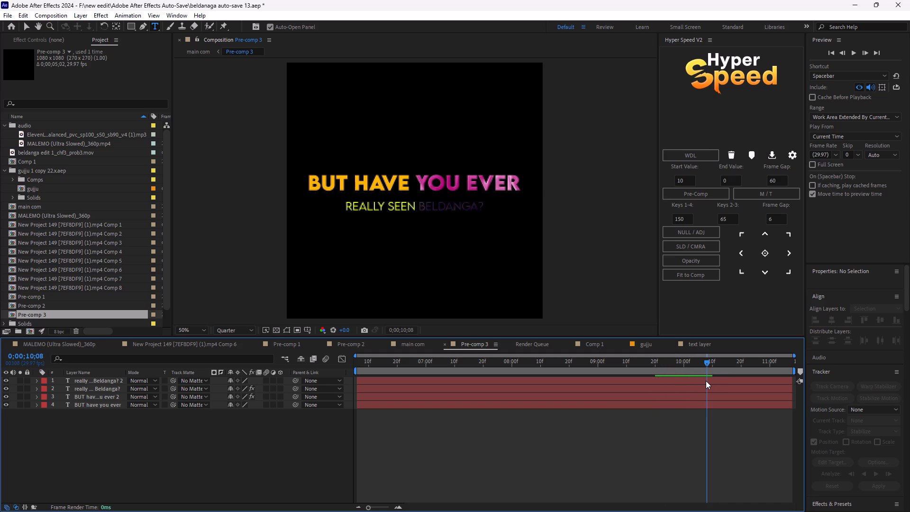
drag(707, 364, 713, 369)
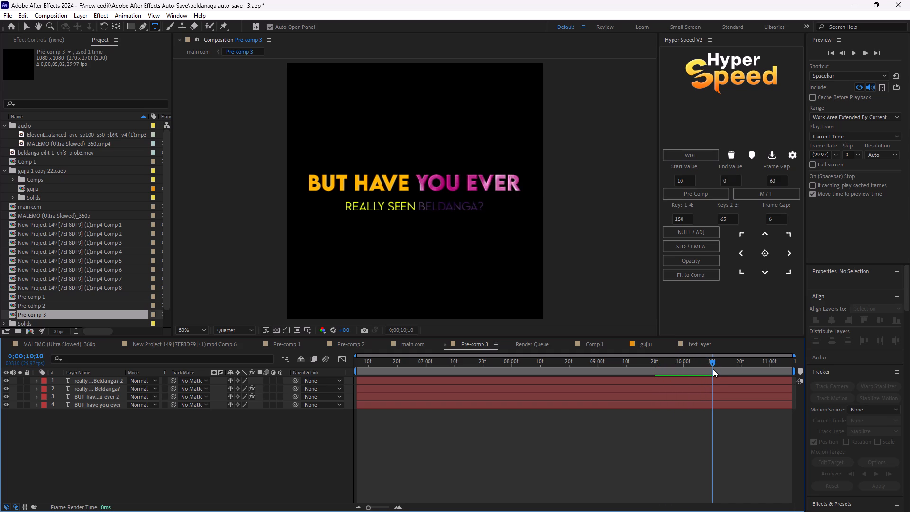
drag(713, 369, 718, 372)
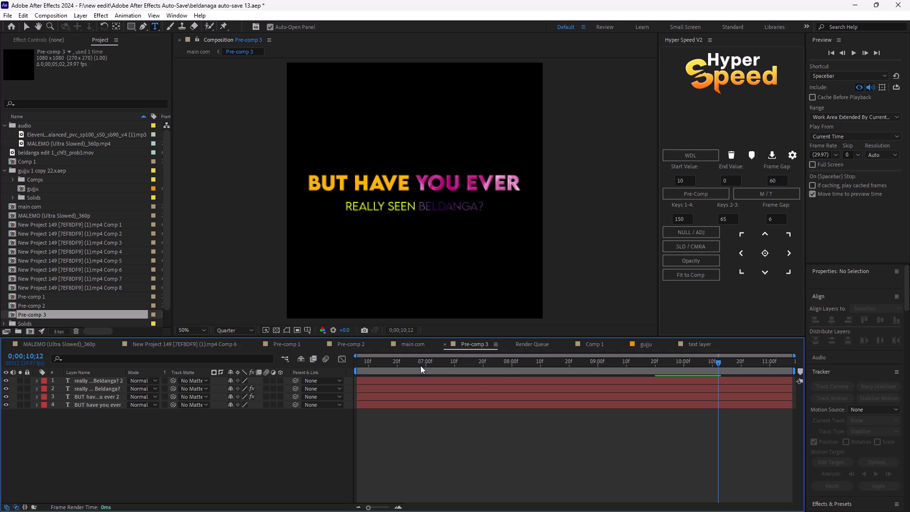
right_click(246, 424)
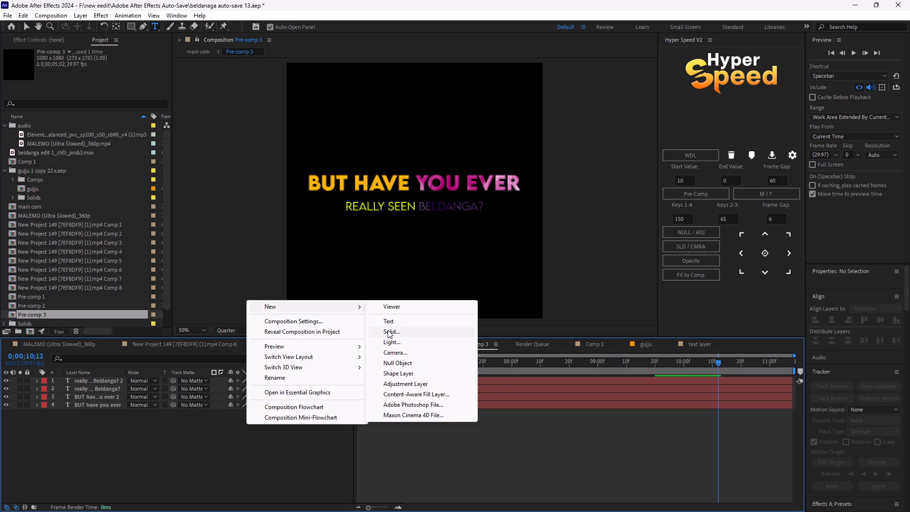
click(394, 366)
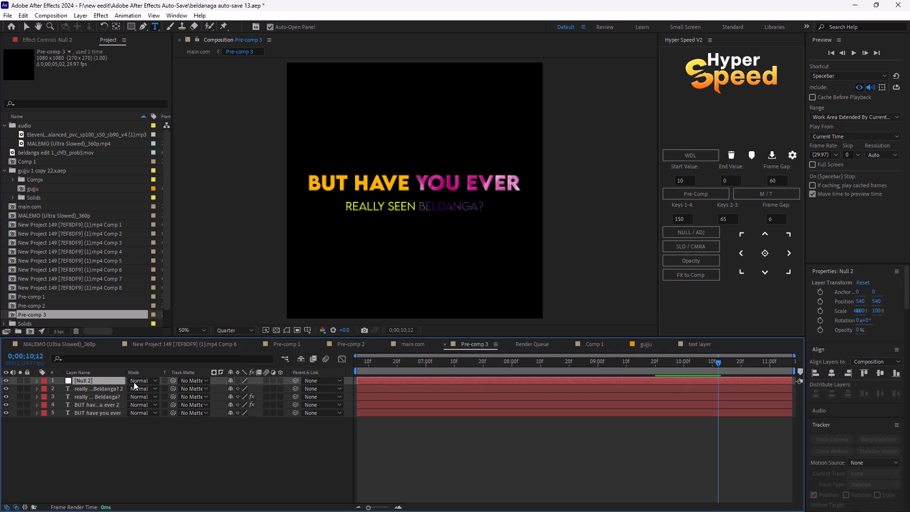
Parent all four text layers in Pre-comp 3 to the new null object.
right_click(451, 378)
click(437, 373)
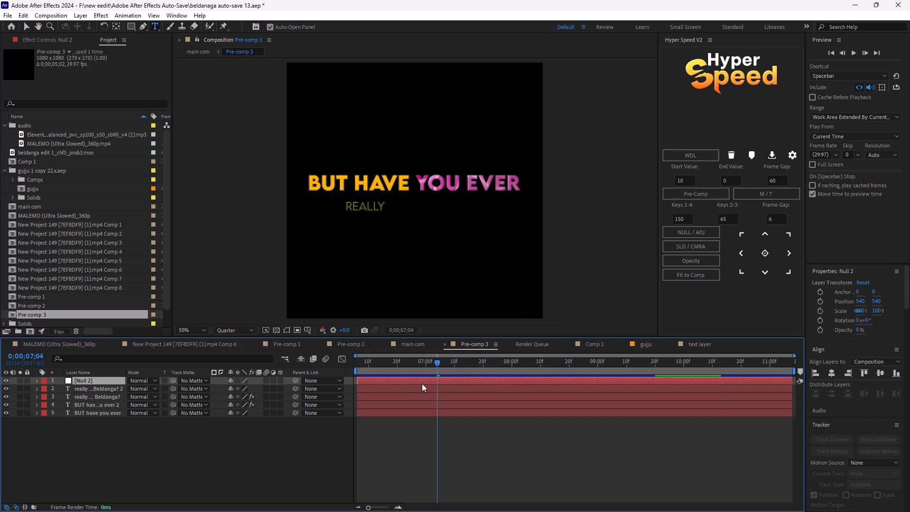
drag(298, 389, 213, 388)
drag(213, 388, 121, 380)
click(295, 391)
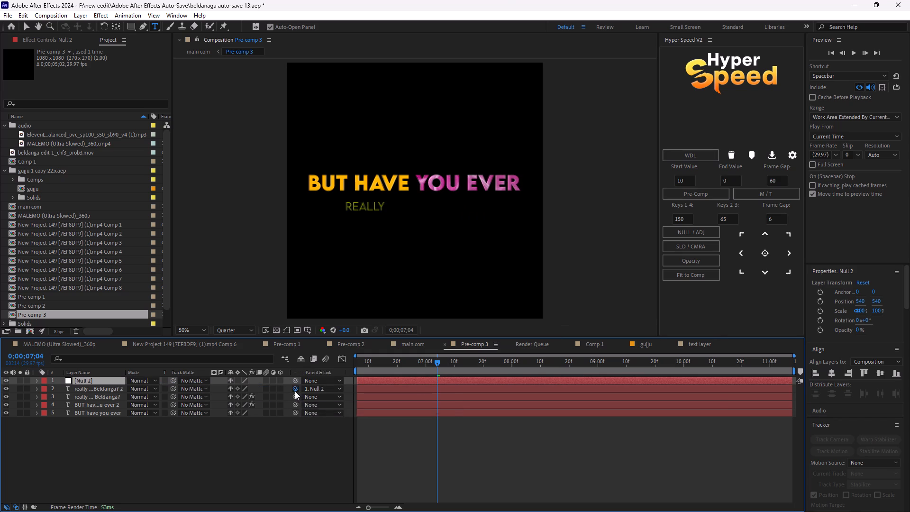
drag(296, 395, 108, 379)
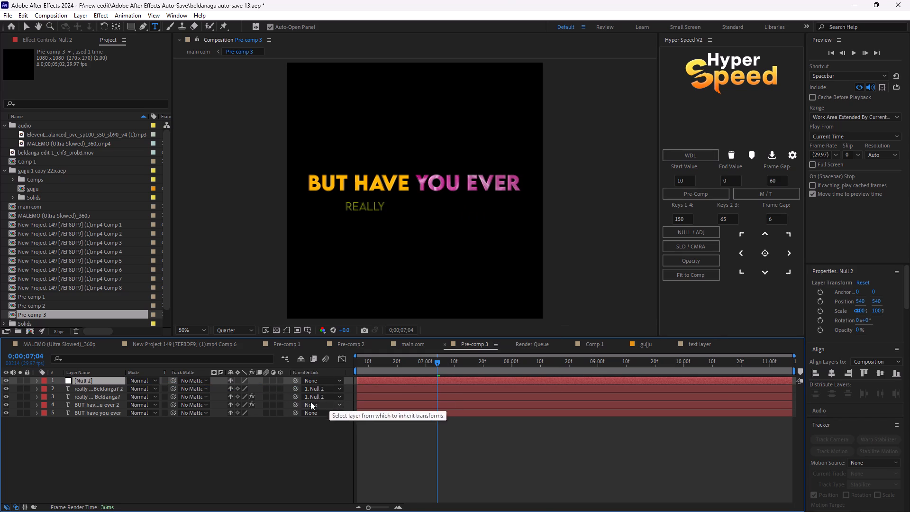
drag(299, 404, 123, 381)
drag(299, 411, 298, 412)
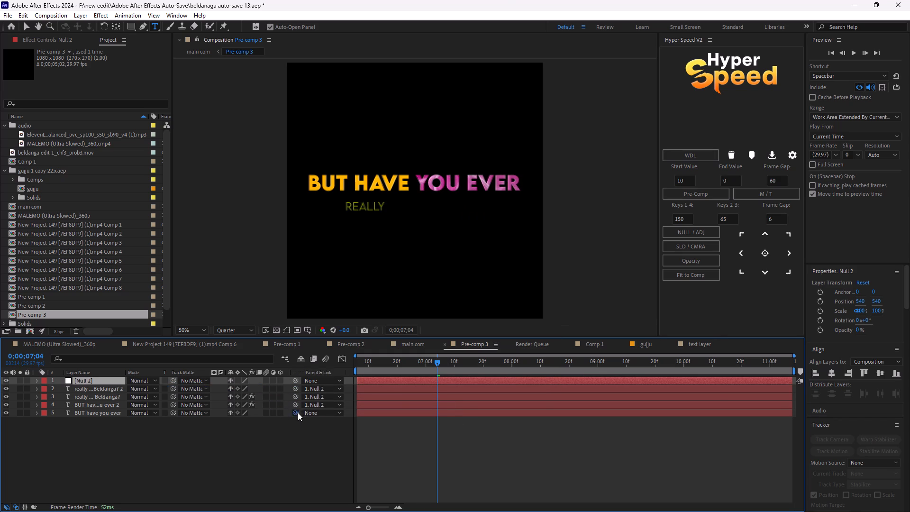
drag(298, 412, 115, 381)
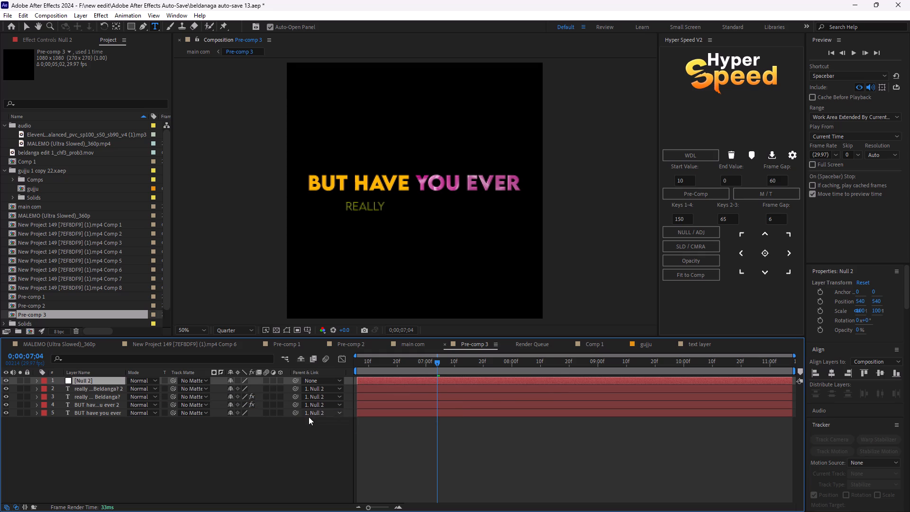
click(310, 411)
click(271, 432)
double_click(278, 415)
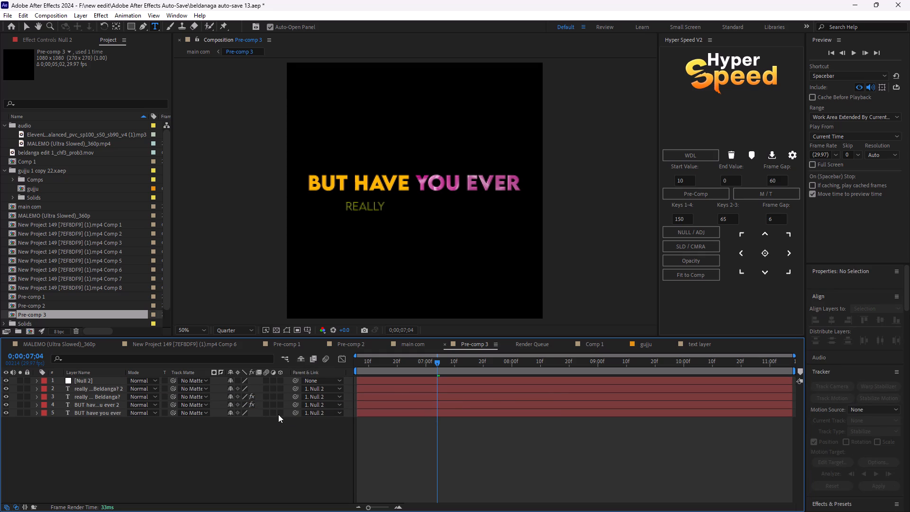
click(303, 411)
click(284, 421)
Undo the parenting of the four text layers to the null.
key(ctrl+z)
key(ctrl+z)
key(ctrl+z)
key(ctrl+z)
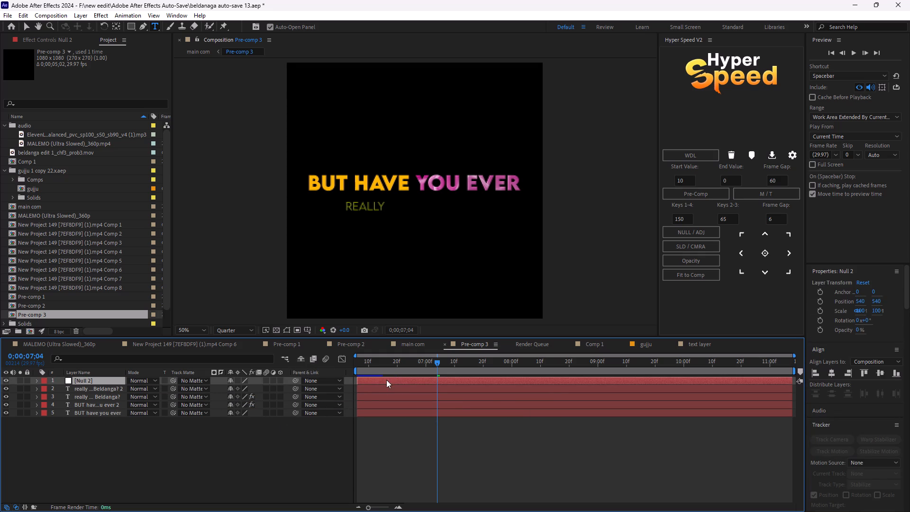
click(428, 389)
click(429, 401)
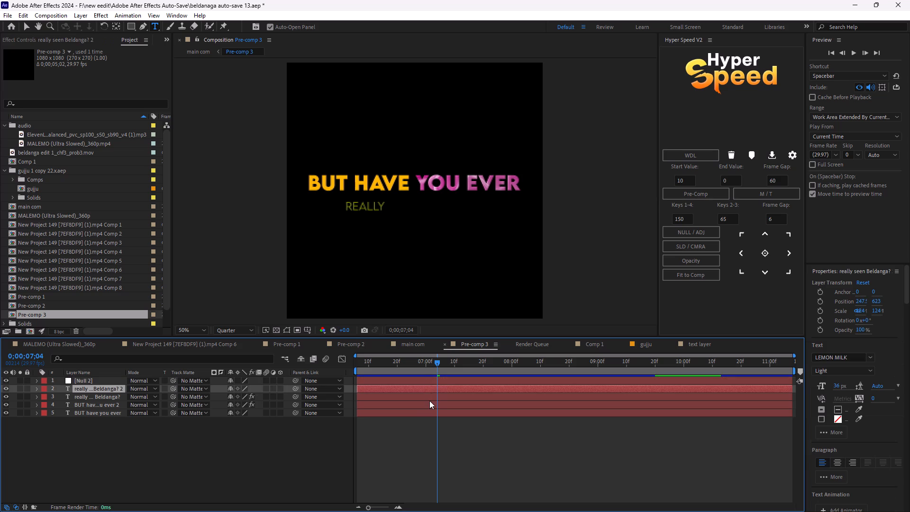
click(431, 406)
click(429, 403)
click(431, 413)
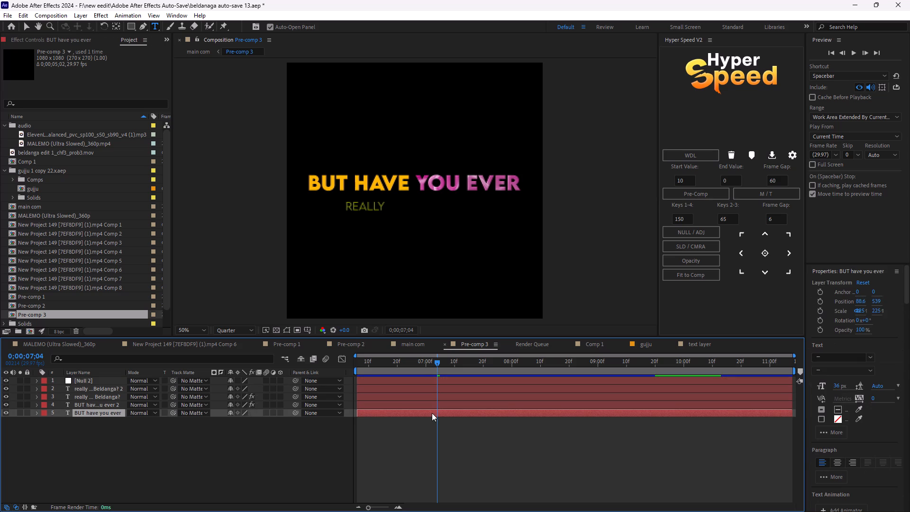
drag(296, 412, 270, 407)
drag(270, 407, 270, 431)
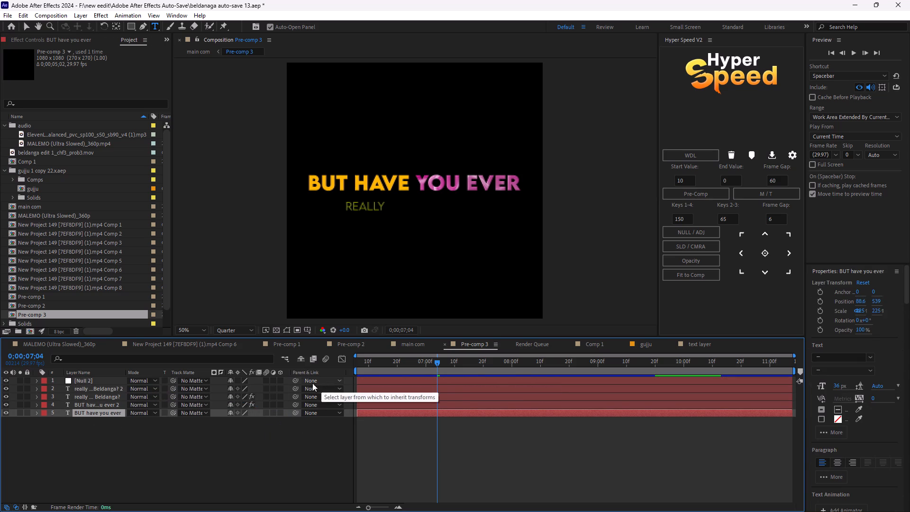
Duplicate the null object in Pre-comp 3.
click(86, 380)
key(ctrl+d)
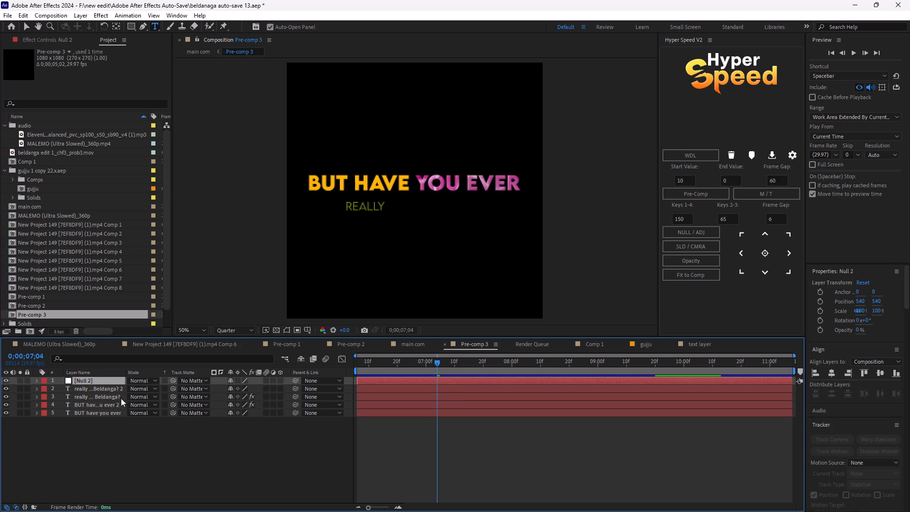
Parent both "BUT have you ever" layers to the second null and both "really seen Beldanga?" layers to the top null.
drag(296, 421, 113, 394)
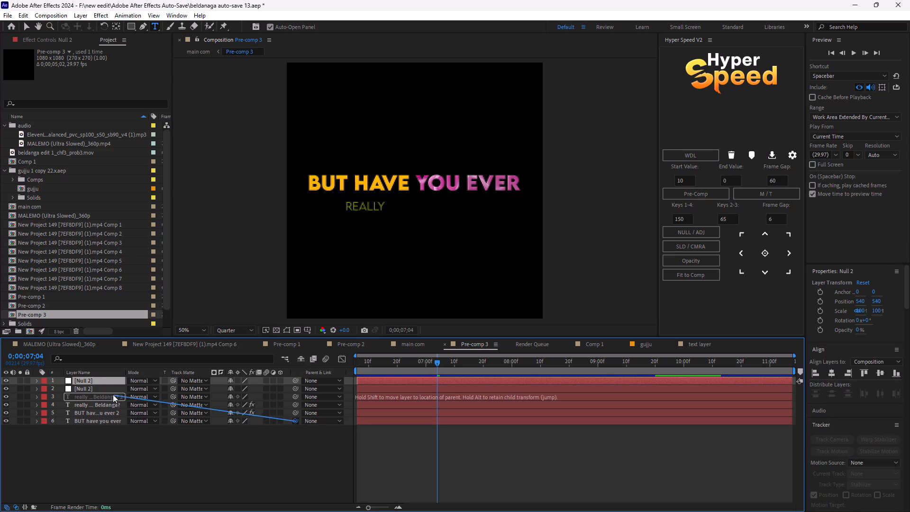
drag(113, 394, 112, 392)
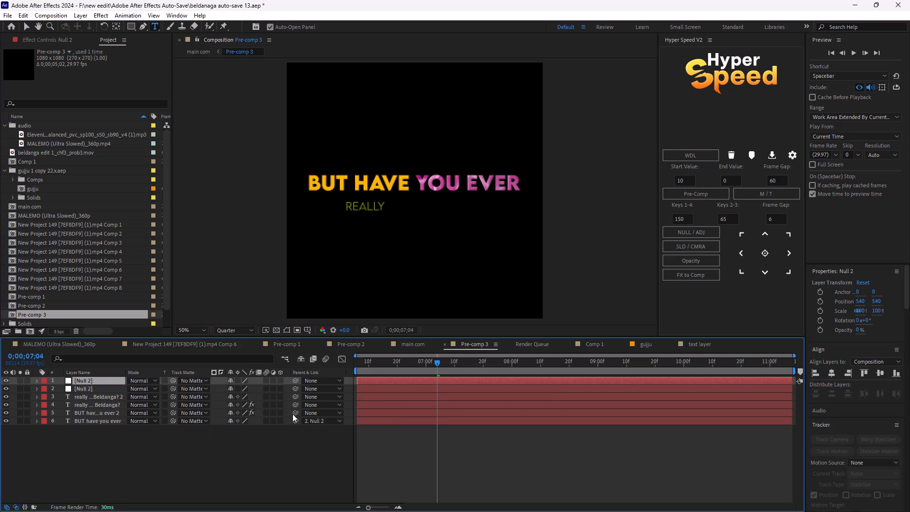
drag(292, 414, 110, 393)
drag(293, 406, 107, 382)
drag(295, 396, 110, 379)
Keyframe the second null's Y position from 540 at 0;00;10;15 to 426 at 0;00;10;28 so the "BUT have you ever" line moves up.
drag(437, 366, 390, 379)
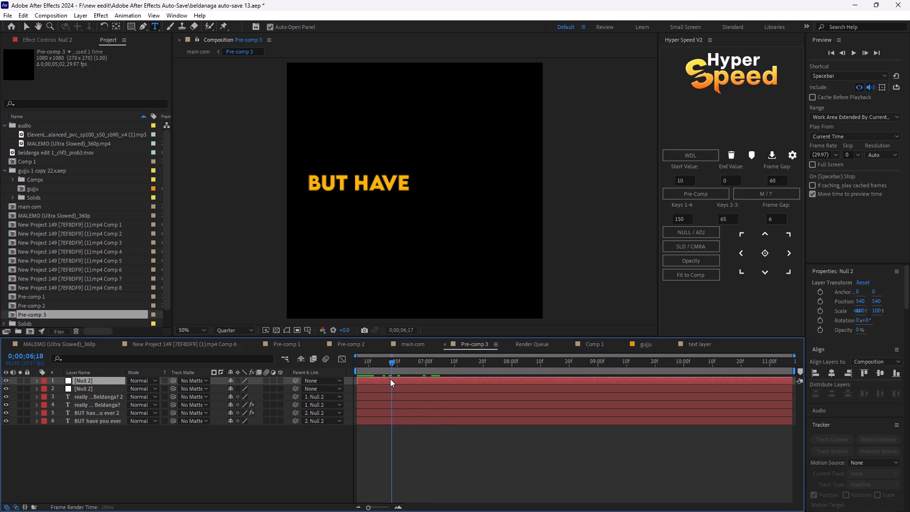
drag(390, 379, 694, 412)
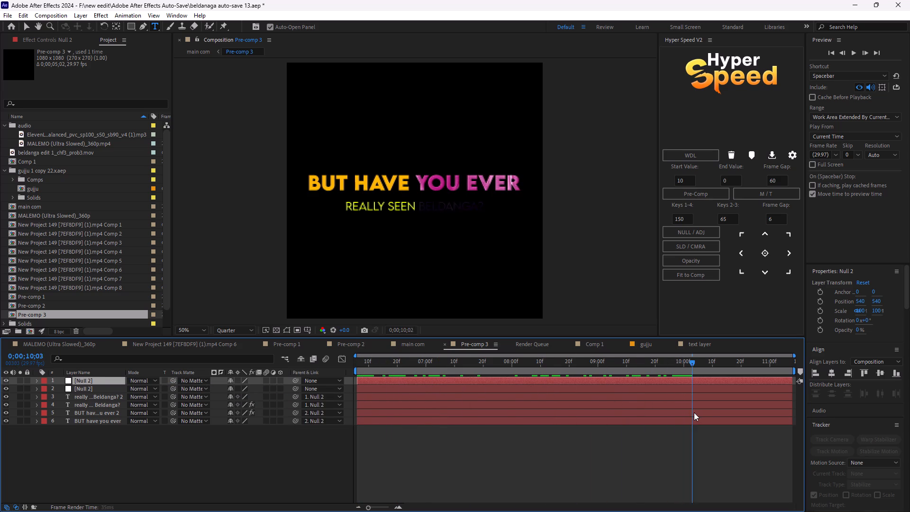
drag(694, 412, 725, 414)
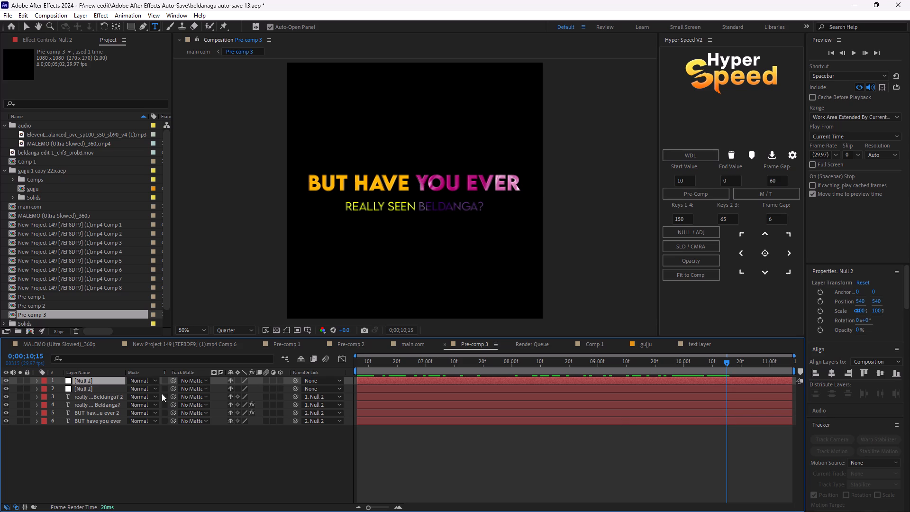
click(115, 389)
key(p)
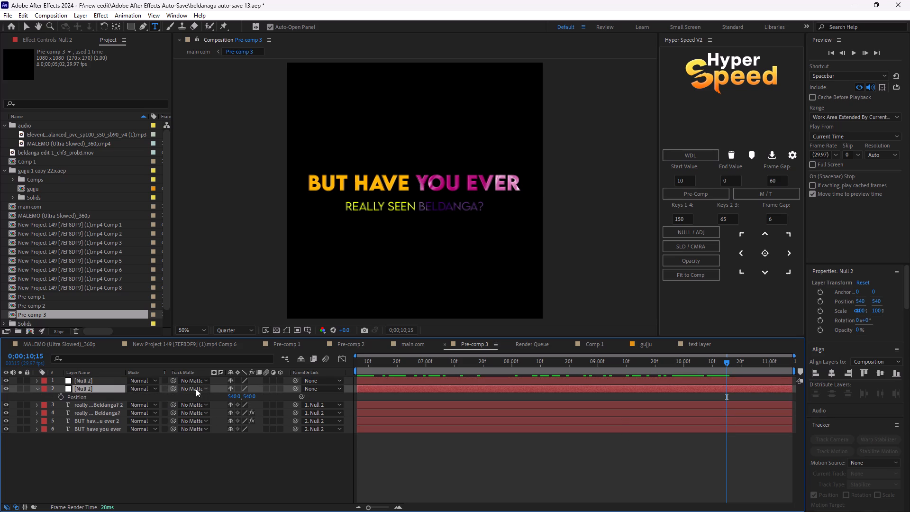
click(61, 396)
drag(728, 364, 761, 384)
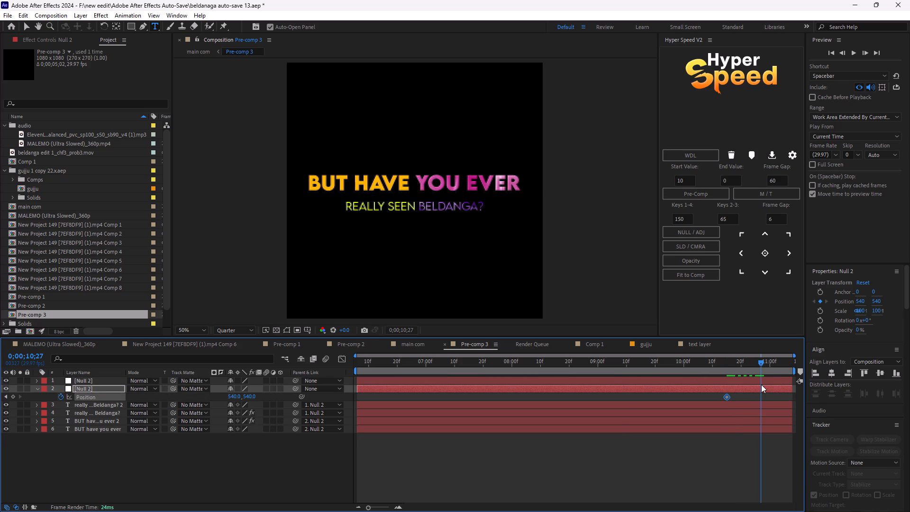
drag(761, 384, 764, 387)
drag(251, 394, 270, 398)
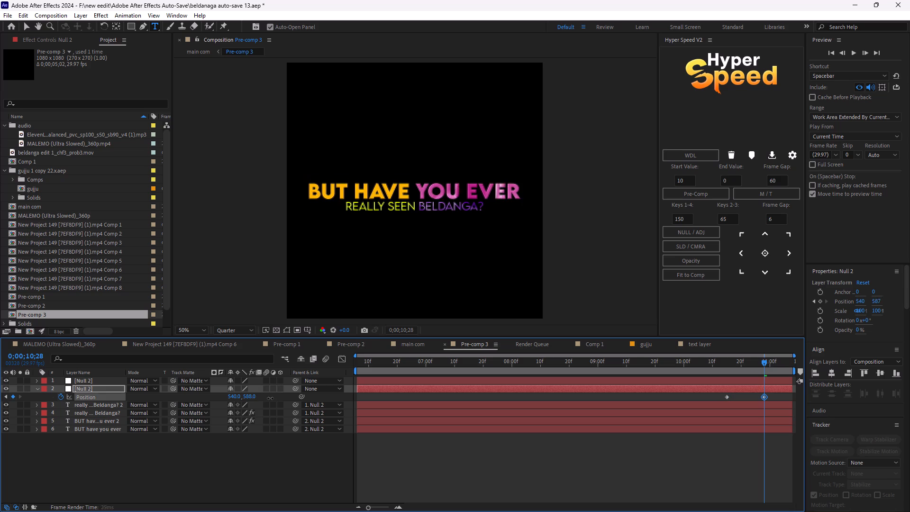
drag(270, 398, 198, 397)
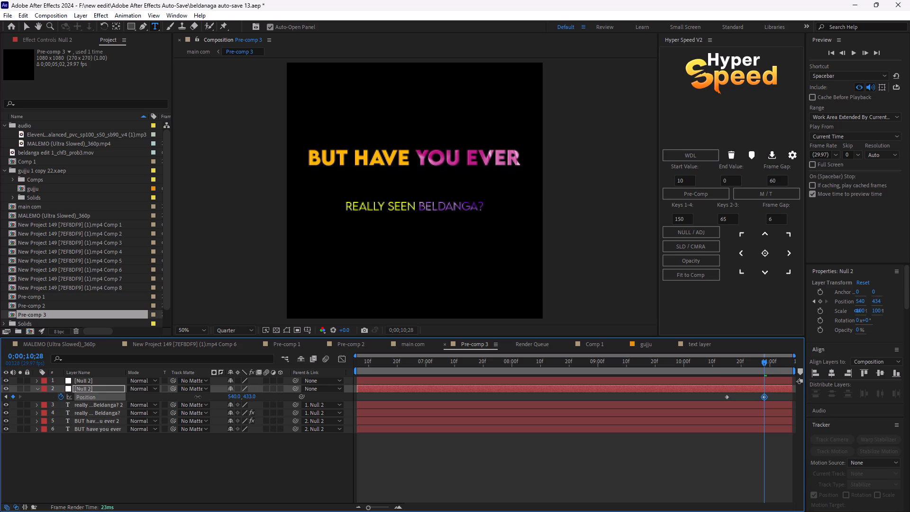
drag(198, 397, 196, 395)
drag(759, 366, 735, 376)
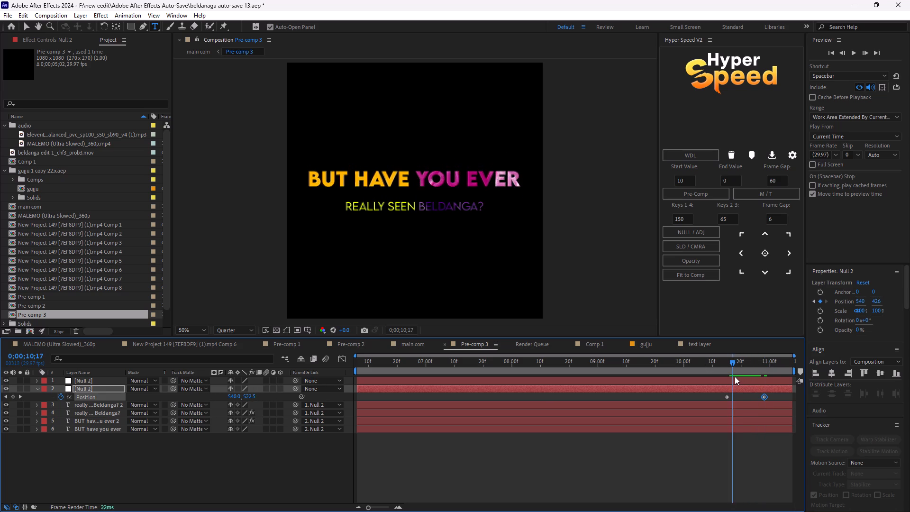
drag(735, 376, 764, 390)
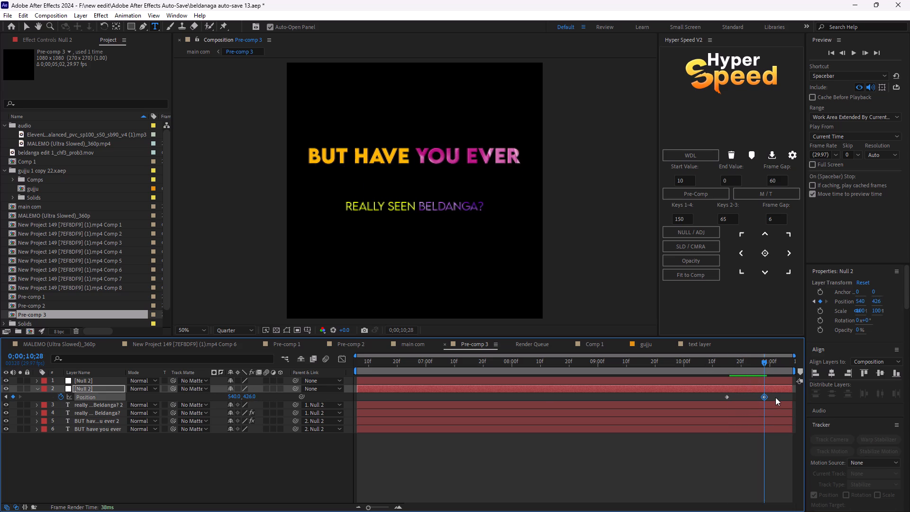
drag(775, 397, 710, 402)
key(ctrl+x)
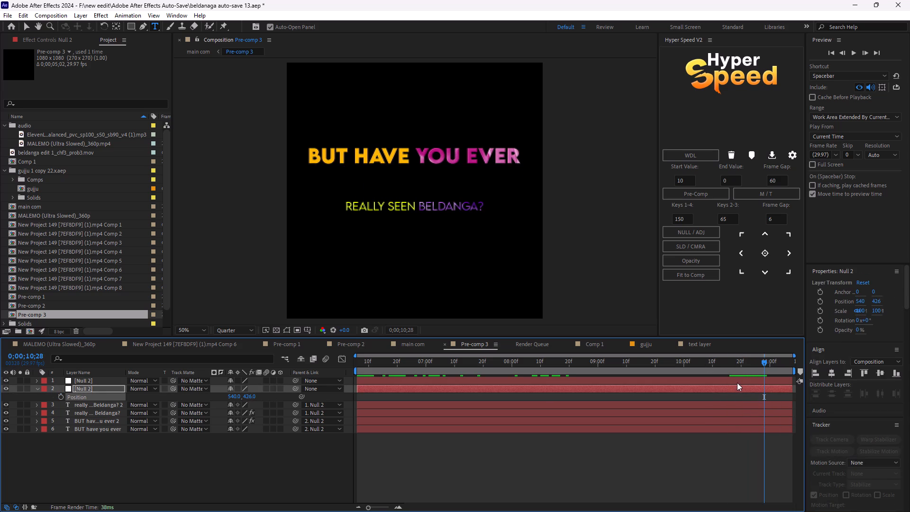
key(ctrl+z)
Keyframe the top null's Y position from 540 at 0;00;10;15 to 697 at 0;00;10;28 so the "really seen Beldanga?" line moves down.
click(752, 377)
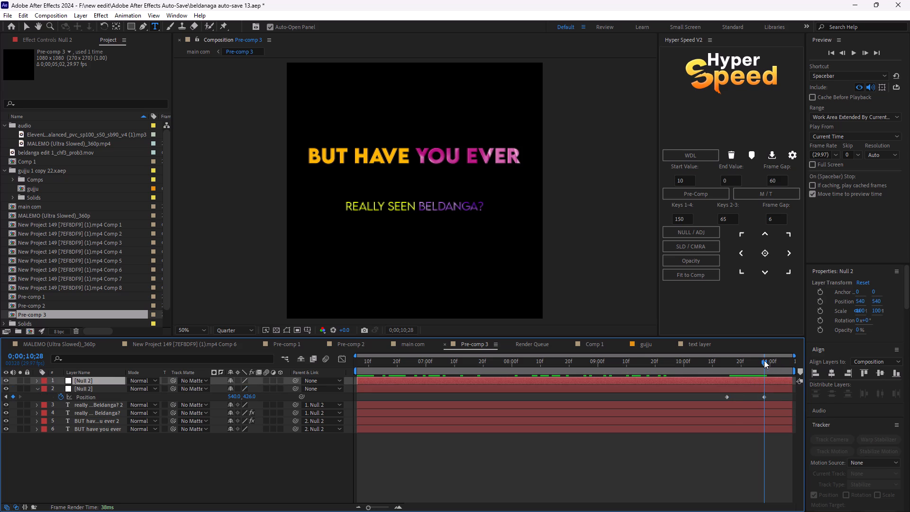
drag(761, 361, 728, 376)
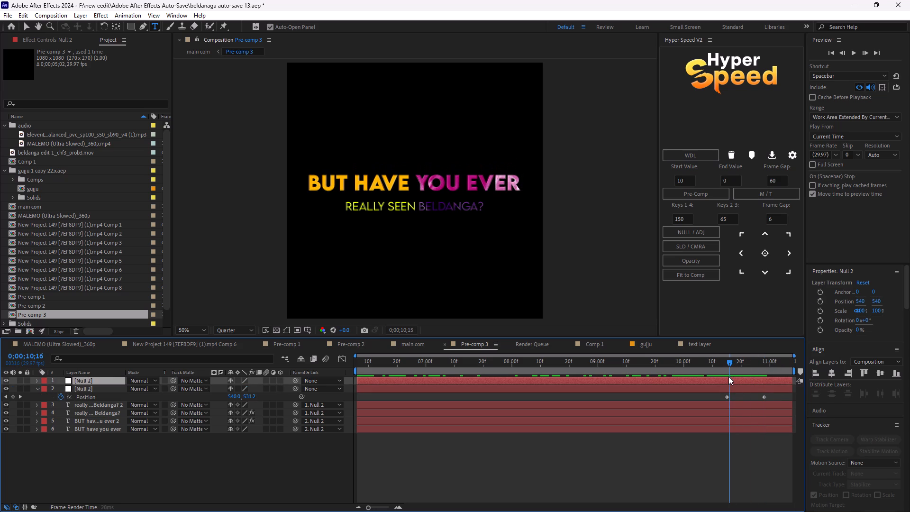
drag(728, 376, 739, 377)
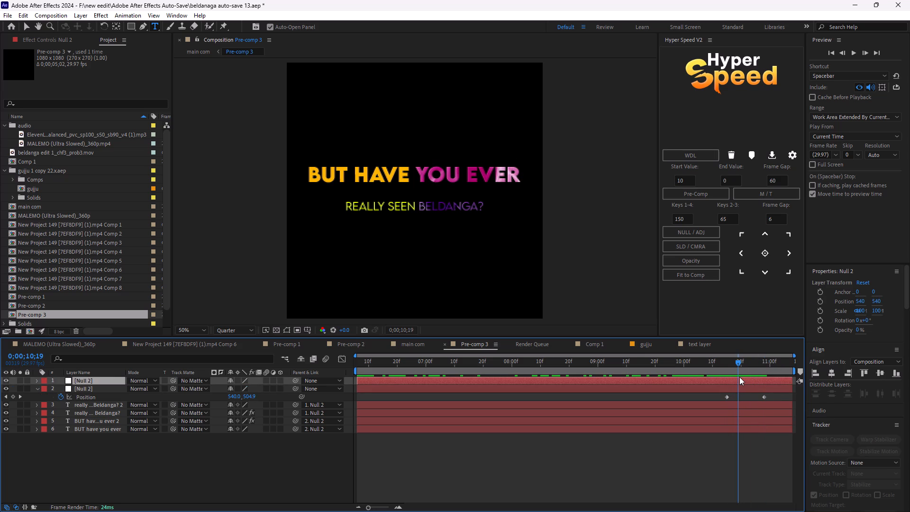
drag(739, 377, 728, 377)
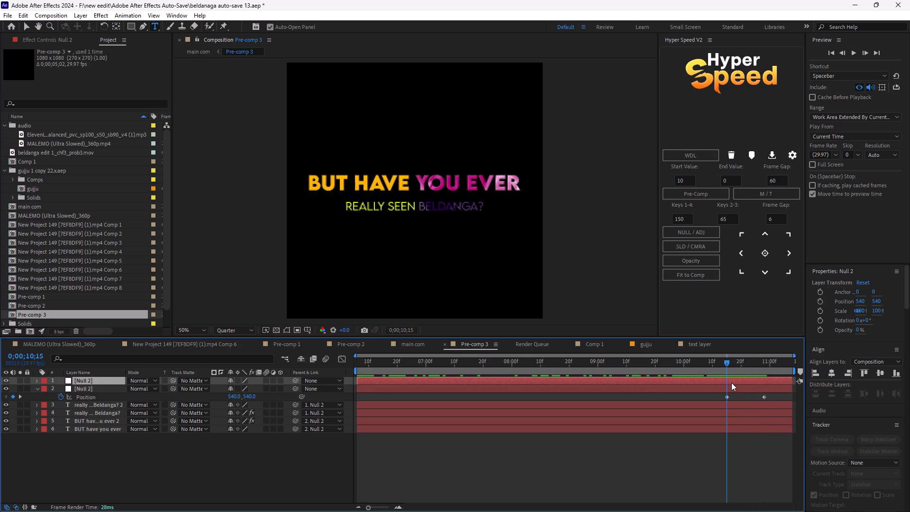
key(p)
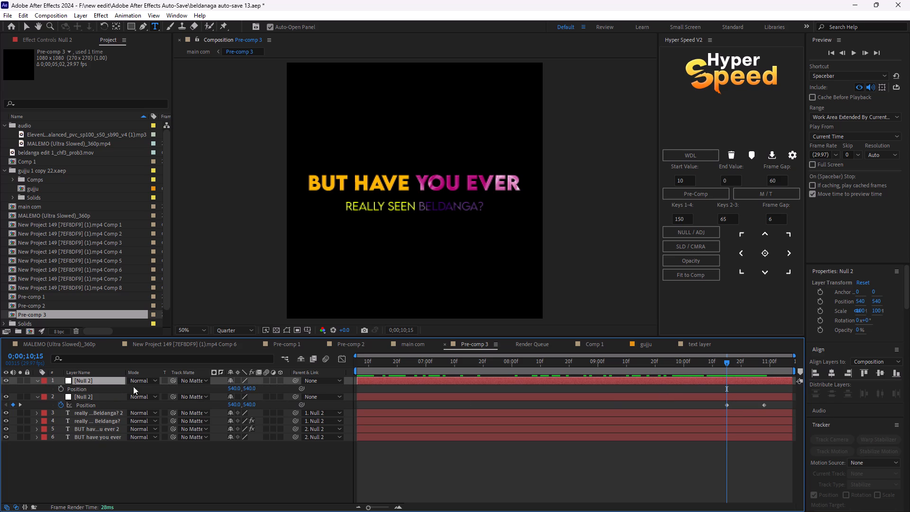
click(62, 388)
drag(730, 366, 758, 401)
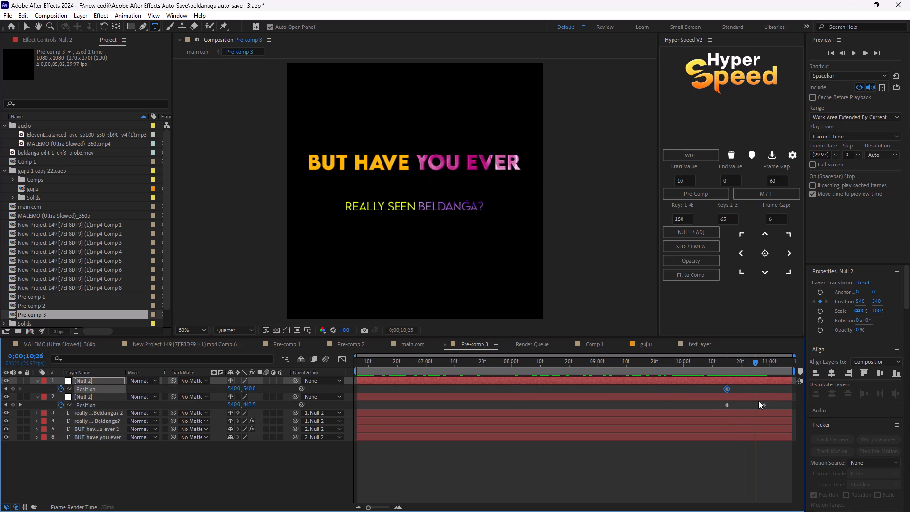
drag(758, 401, 763, 408)
drag(252, 391, 261, 393)
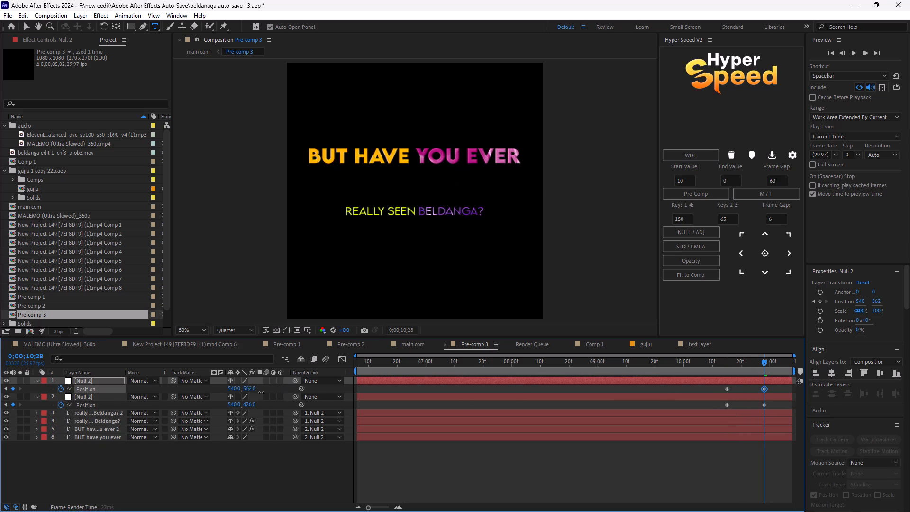
drag(261, 393, 309, 408)
drag(767, 359, 748, 372)
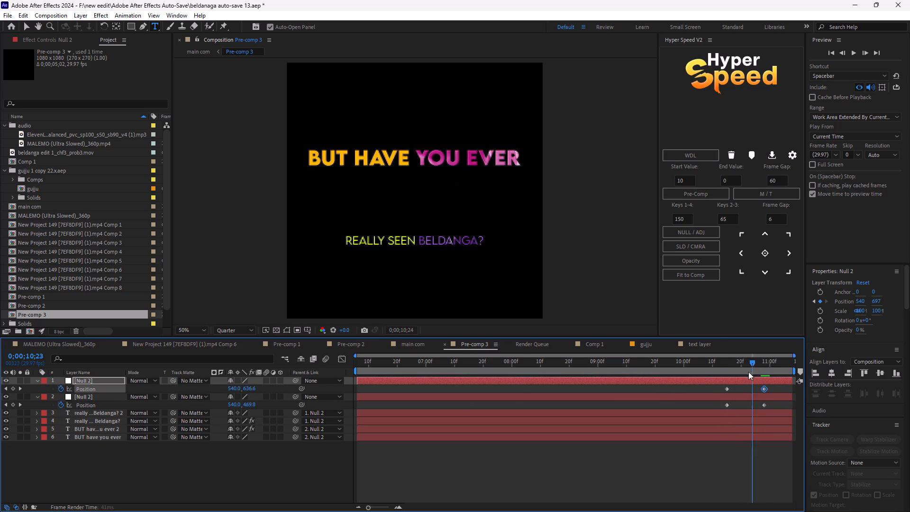
drag(748, 372, 725, 375)
key(space)
key(space)
Apply Easy Ease to all the position keyframes of both nulls.
drag(788, 406, 712, 415)
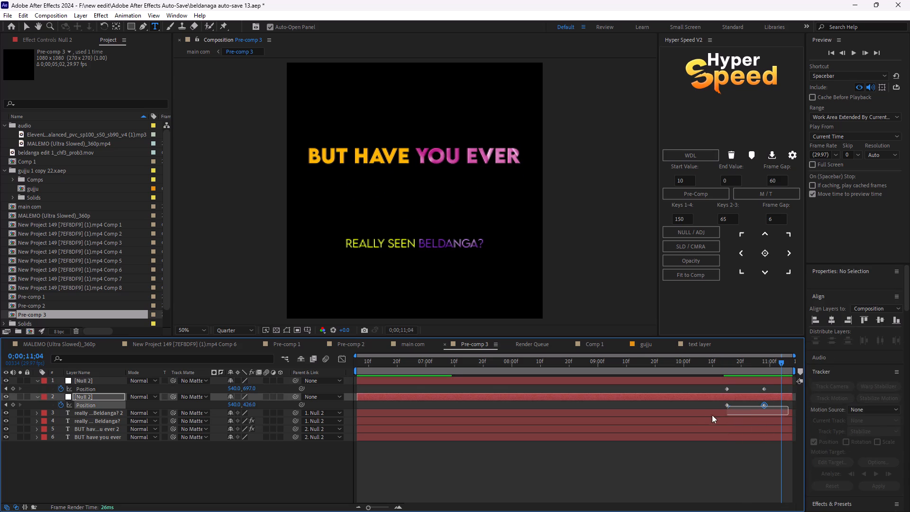
drag(712, 415, 694, 390)
key(F9)
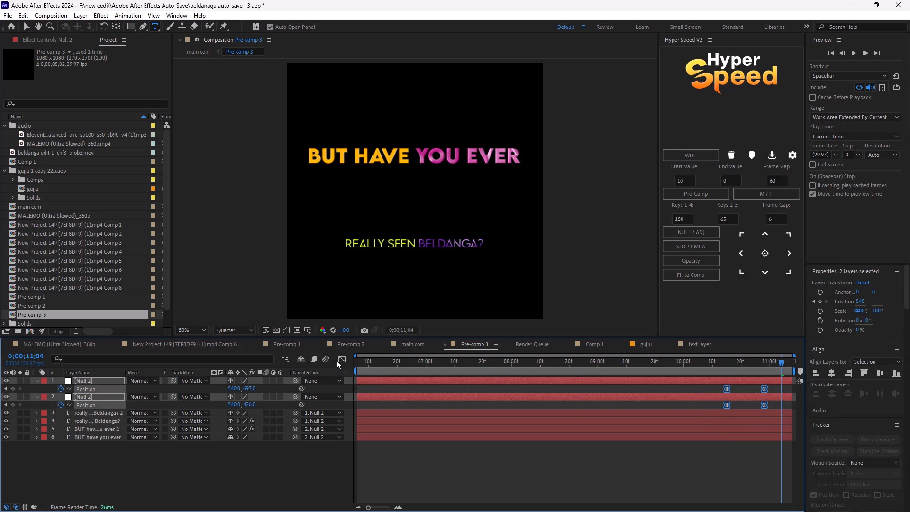
Shape both nulls' position speed graphs with longer outgoing handles on the first keyframes so the motion peaks late, and preview it.
click(337, 360)
drag(701, 431, 751, 465)
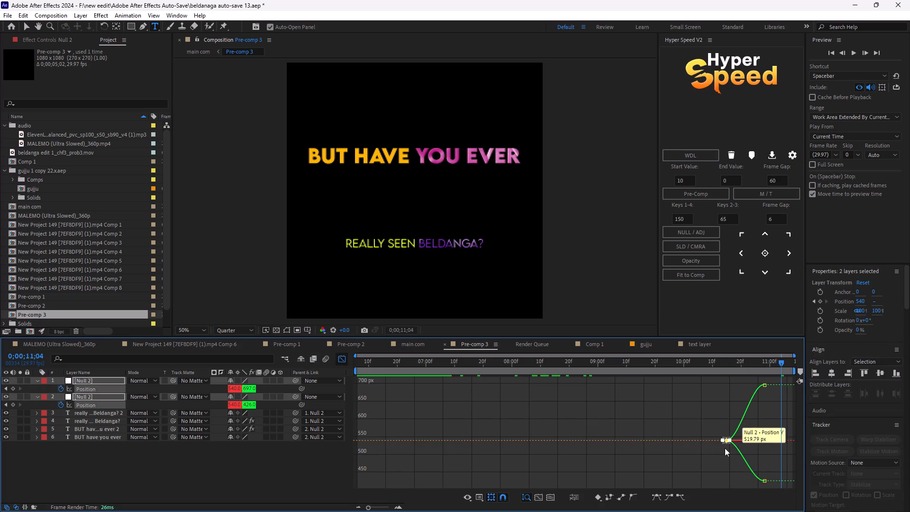
right_click(668, 453)
click(701, 368)
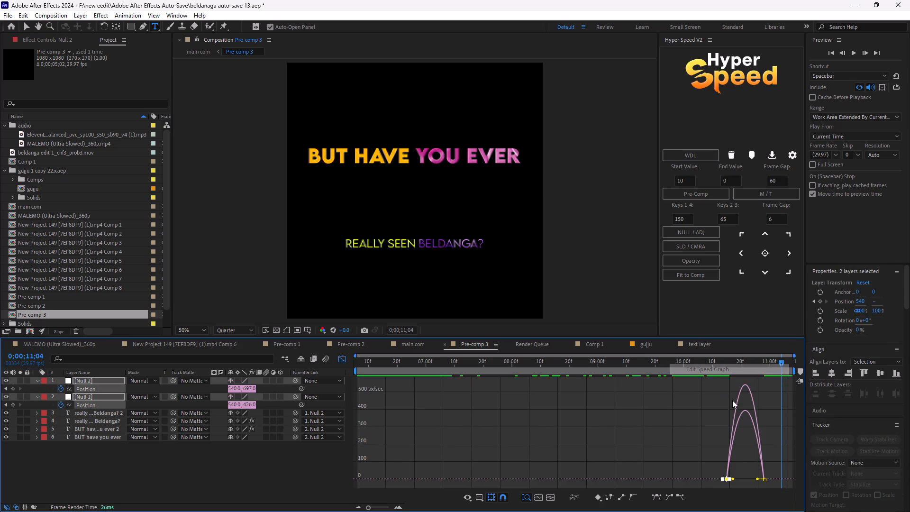
drag(733, 480, 744, 480)
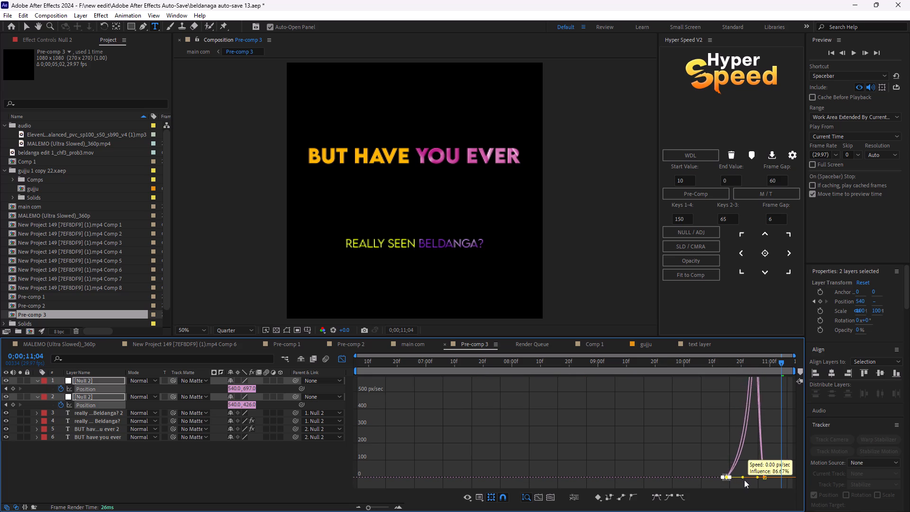
drag(744, 480, 750, 479)
drag(777, 365, 734, 386)
key(space)
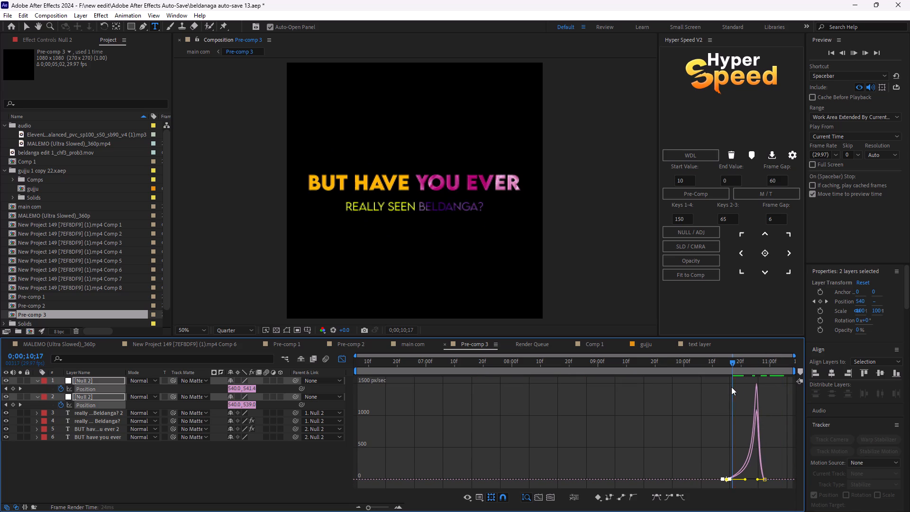
key(space)
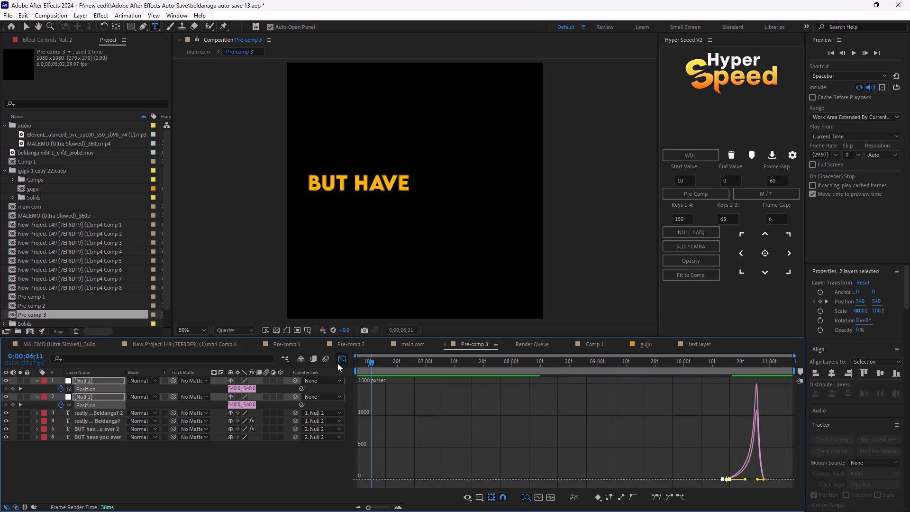
In the main com composition, shift the gujju layer later to start at about 0;00;10;05 and preview it against the title.
click(419, 348)
key(space)
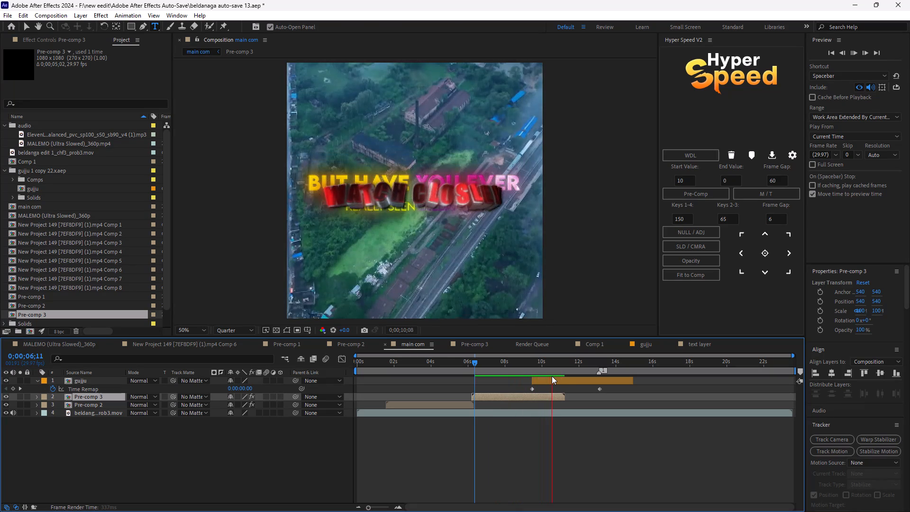
key(space)
drag(554, 369, 530, 377)
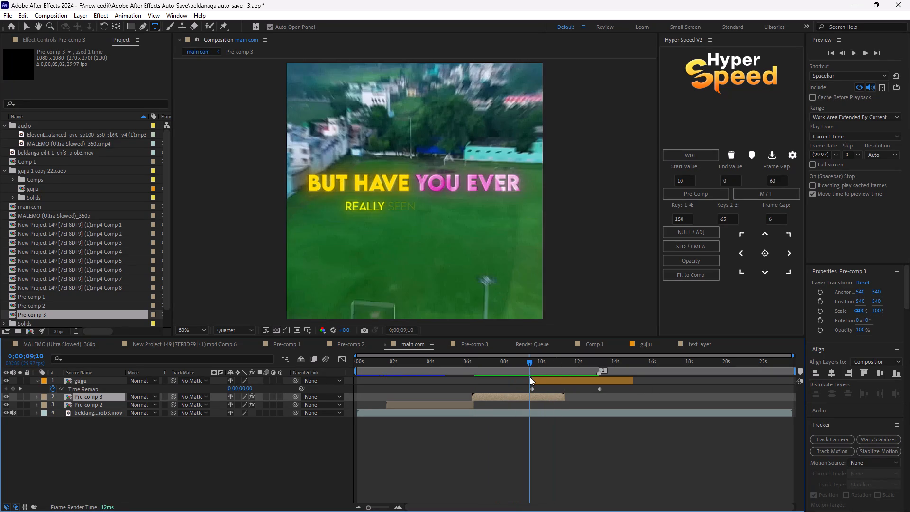
drag(530, 377, 539, 377)
drag(552, 382, 565, 386)
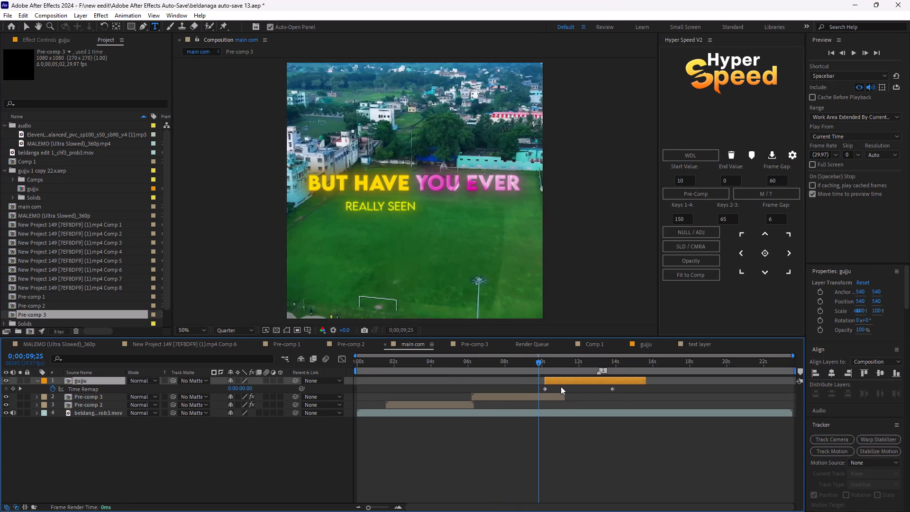
key(space)
key(space)
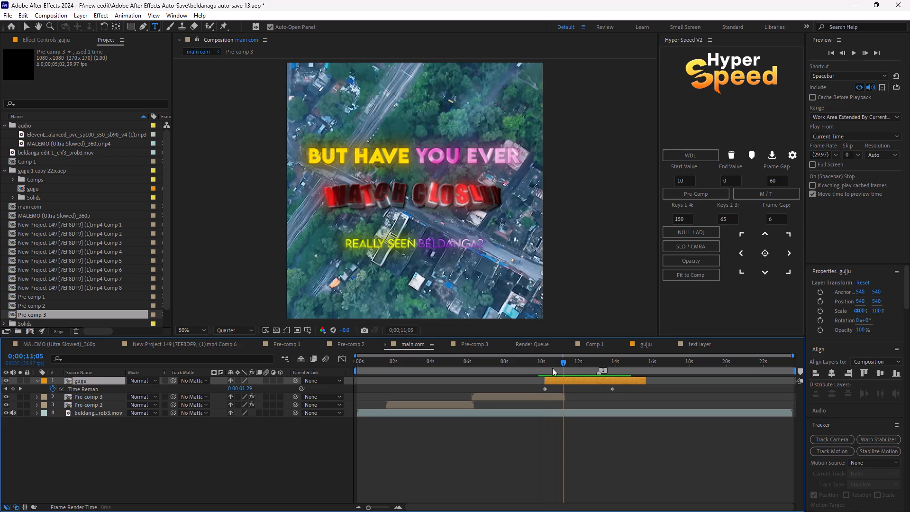
Move the gujju layer below Pre-comp 3 in the main com layer order.
drag(111, 381, 117, 397)
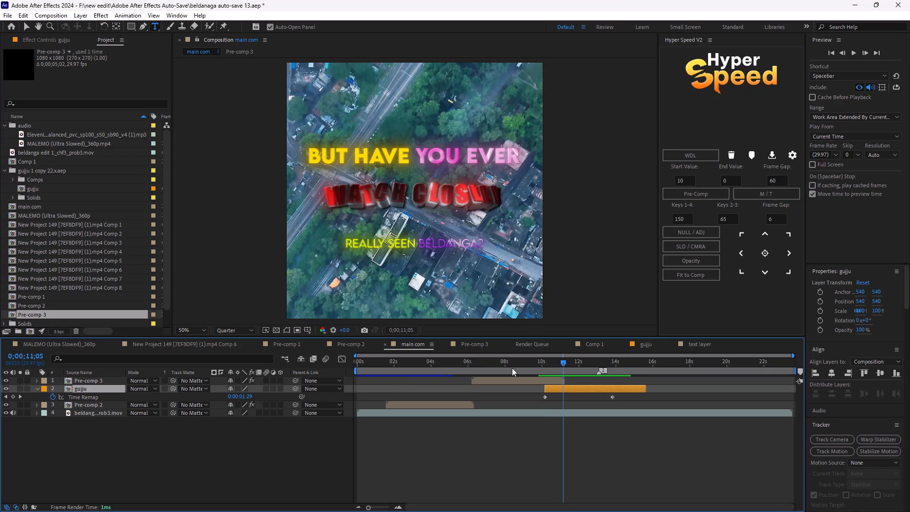
Examine how the 3D text appears between the parting title lines from about 0;00;10;00 to 0;00;11;00.
drag(558, 362, 540, 371)
key(space)
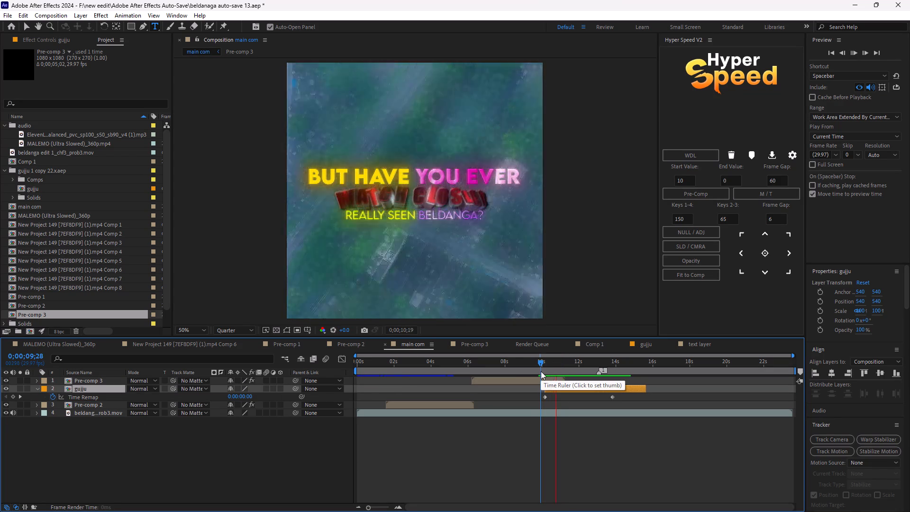
key(space)
drag(566, 358, 553, 368)
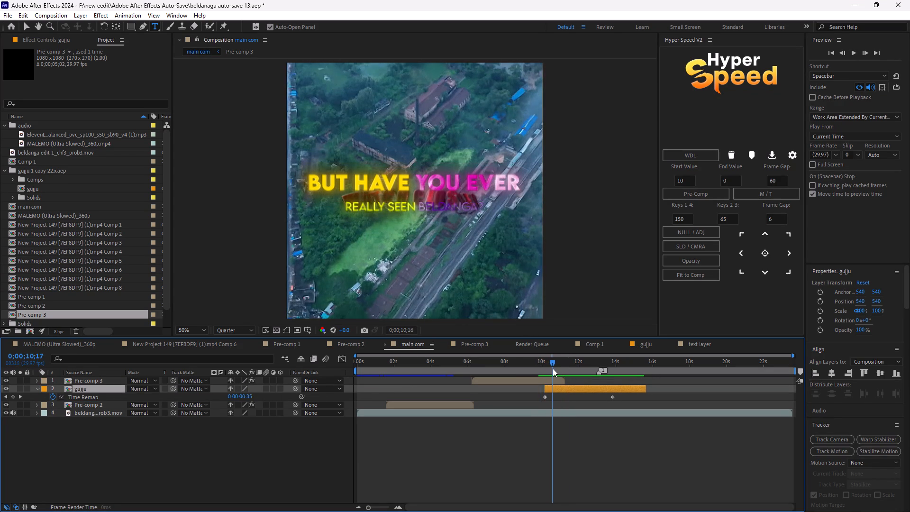
drag(553, 368, 557, 369)
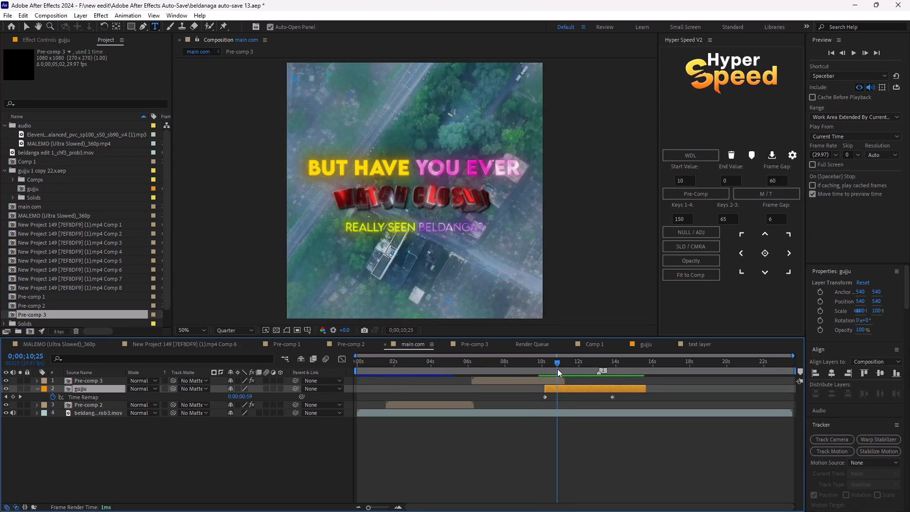
drag(557, 369, 543, 372)
key(space)
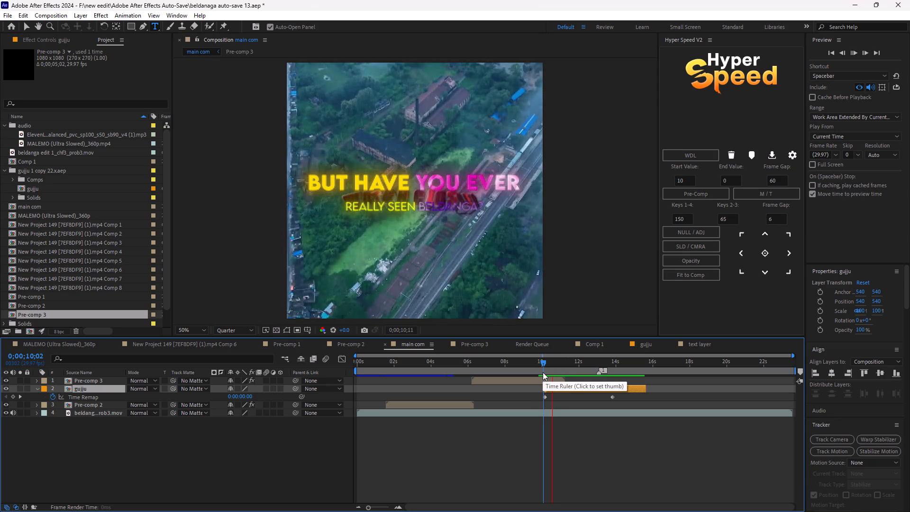
key(space)
drag(575, 367, 543, 373)
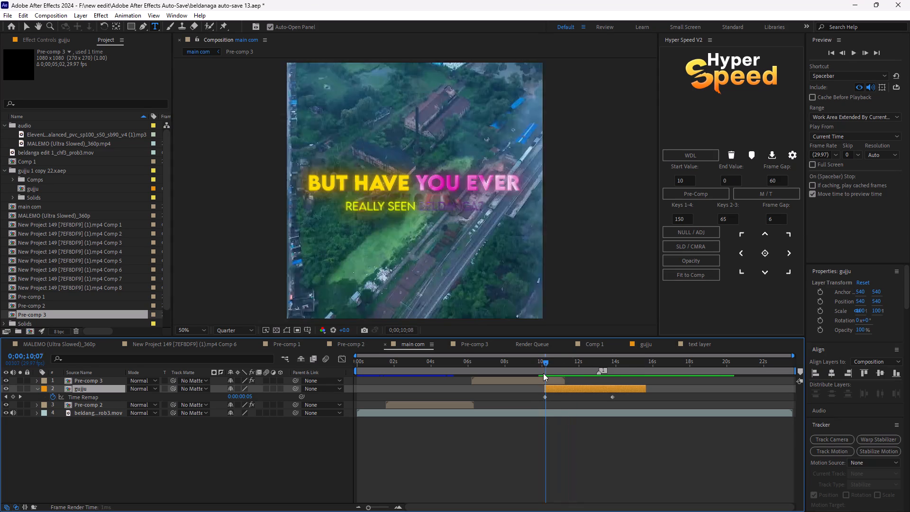
Examine in main com how the 3D text overlaps the parting title lines between about 0;00;10;05 and 0;00;11;06.
drag(543, 373, 541, 374)
key(space)
key(space)
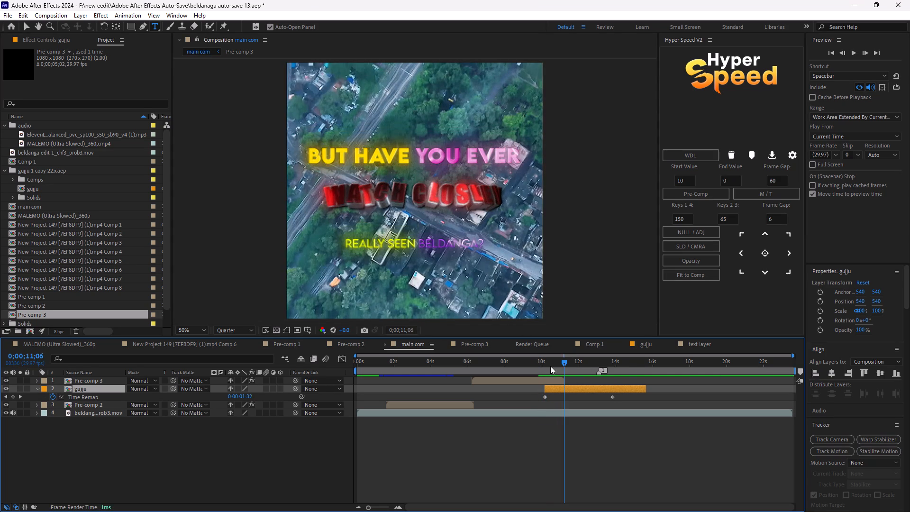
drag(558, 362, 554, 367)
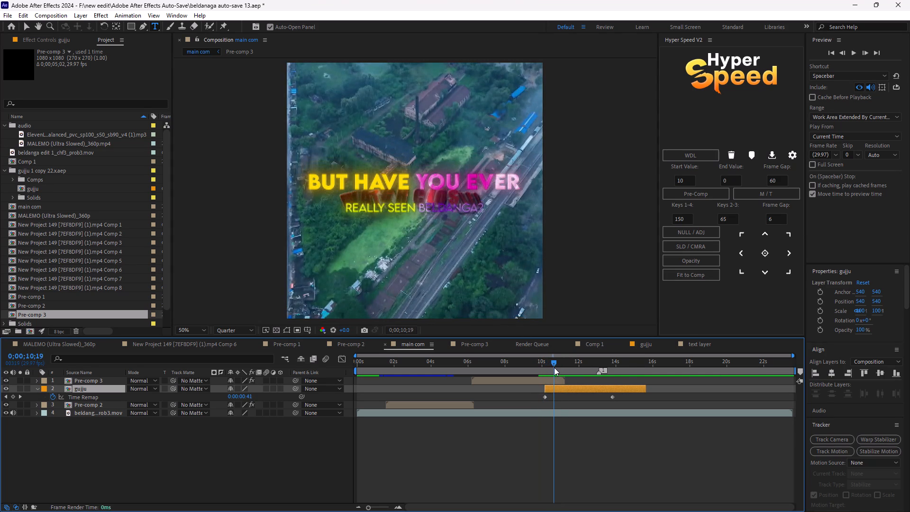
drag(554, 367, 556, 369)
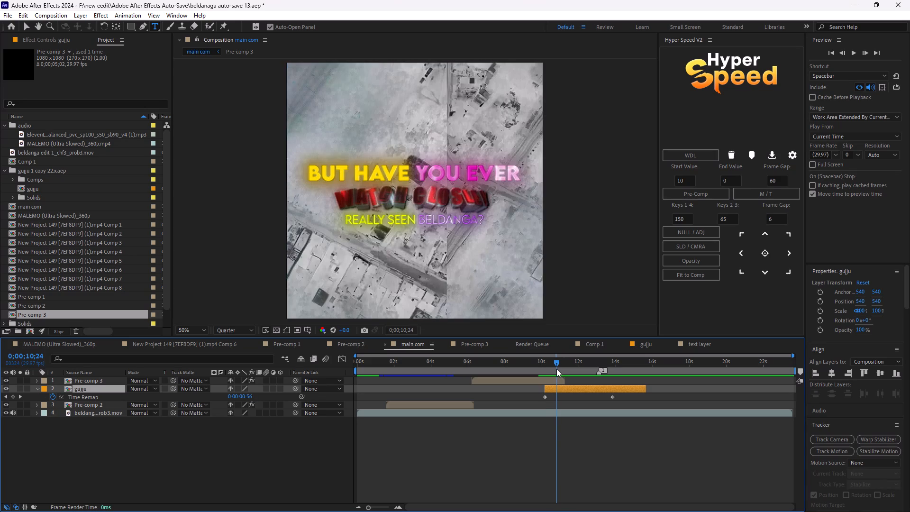
drag(556, 369, 557, 369)
drag(557, 369, 557, 372)
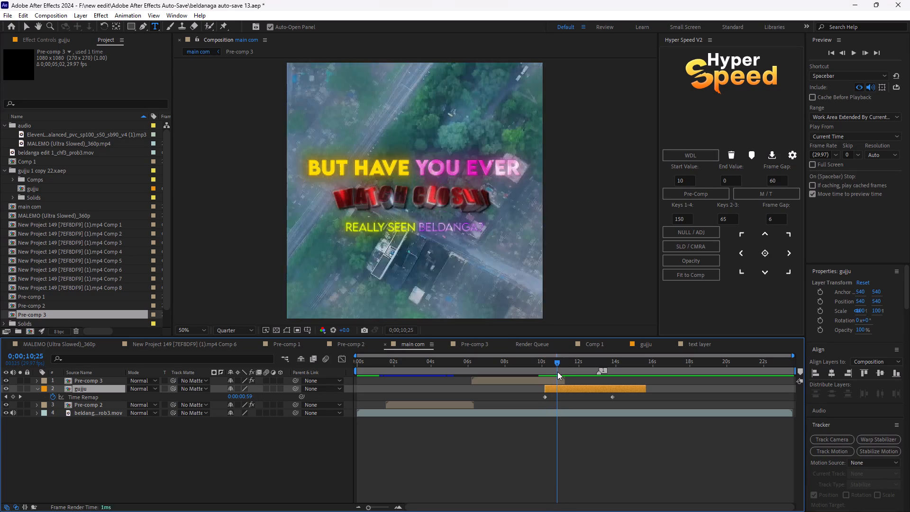
drag(557, 372, 560, 372)
In Pre-comp 3, set the lower title line null's end-keyframe Y position at 0;00;10;28 to 647.
double_click(559, 382)
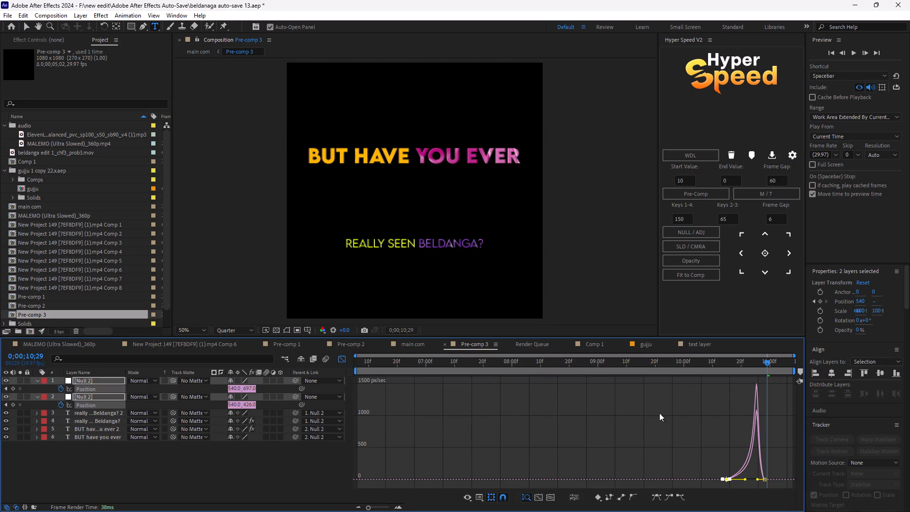
click(347, 360)
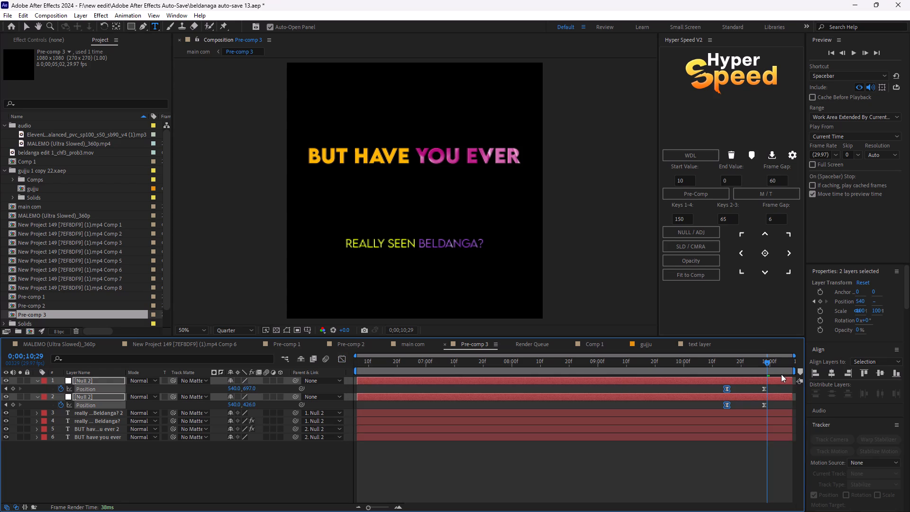
click(766, 388)
click(767, 366)
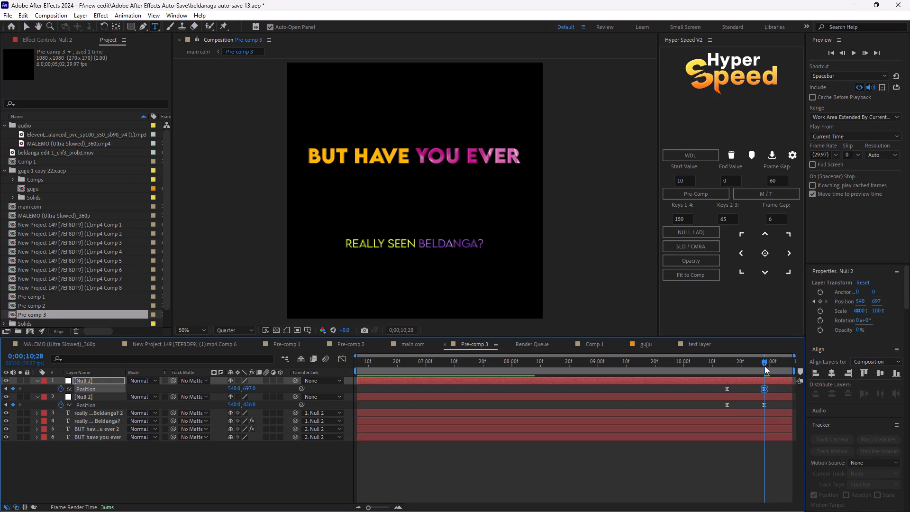
drag(247, 384, 261, 384)
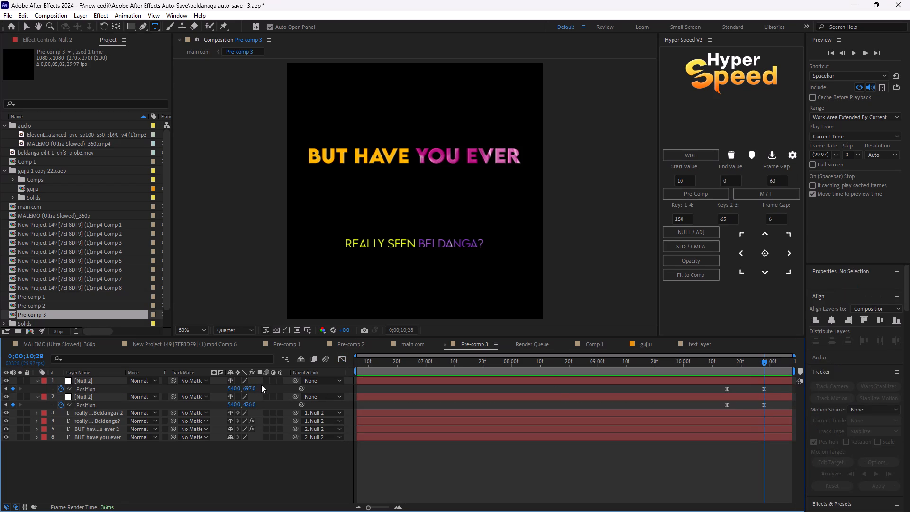
drag(261, 384, 261, 384)
drag(251, 388, 216, 392)
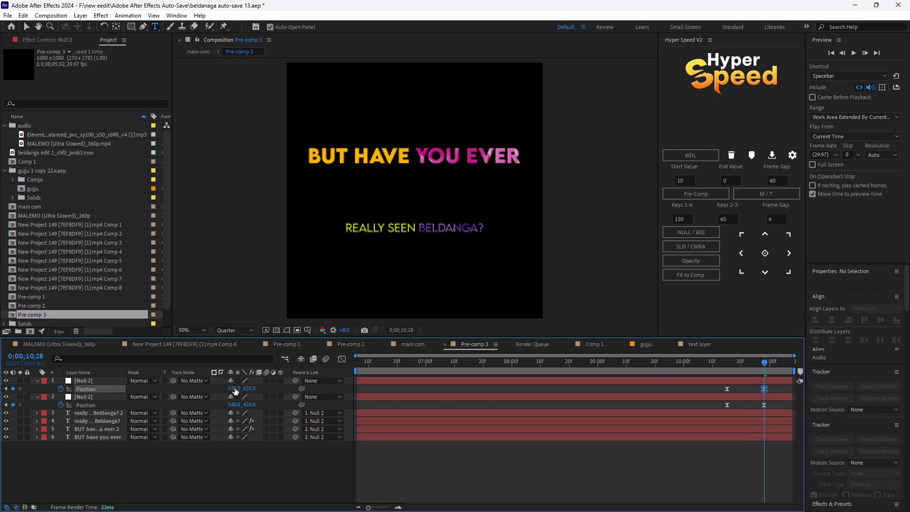
click(764, 406)
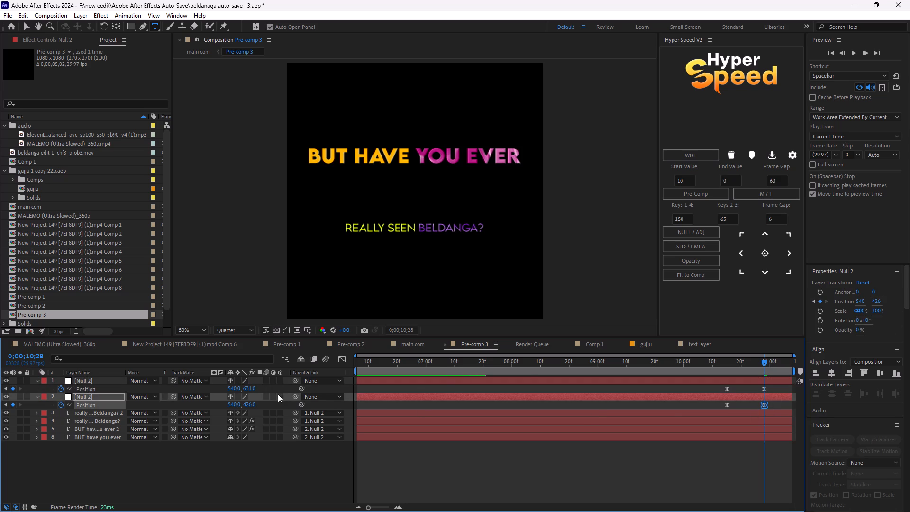
drag(251, 387, 257, 389)
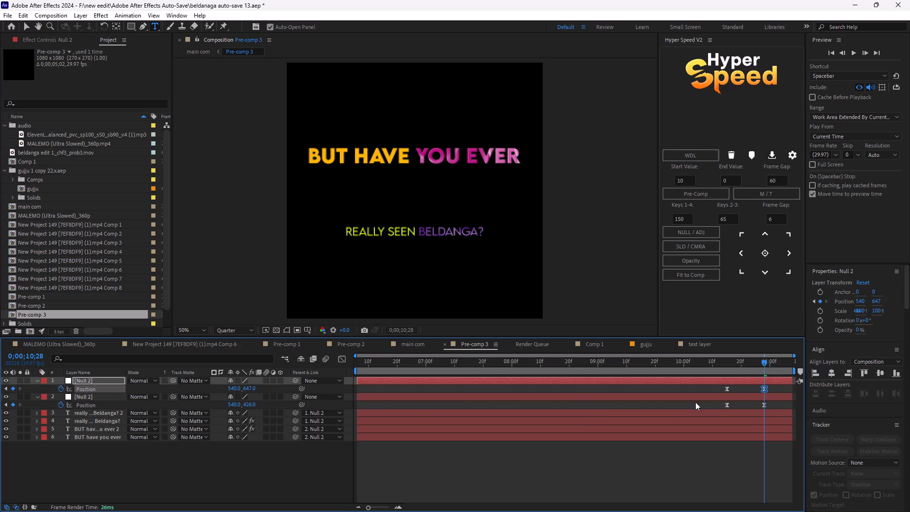
Set the upper title line null's end-keyframe Y position at 0;00;10;28 to 476 and preview the motion.
click(764, 407)
drag(248, 406, 266, 407)
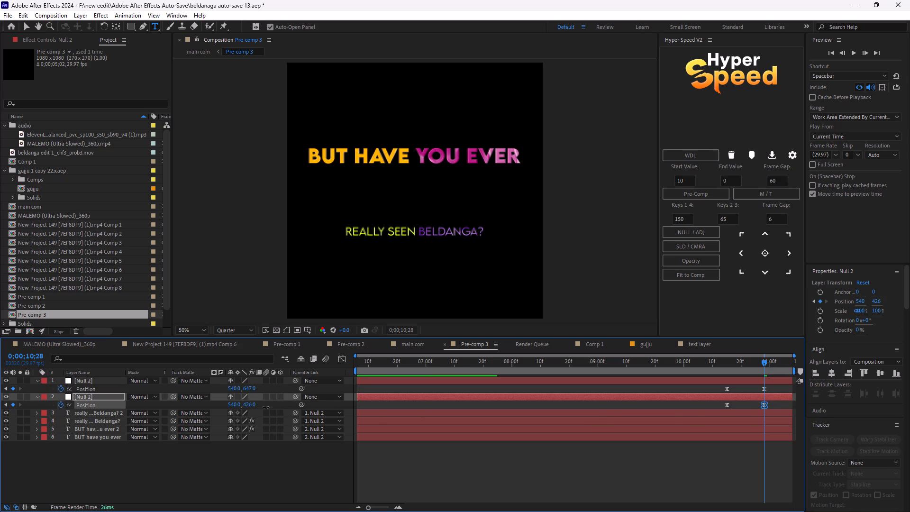
drag(266, 407, 274, 405)
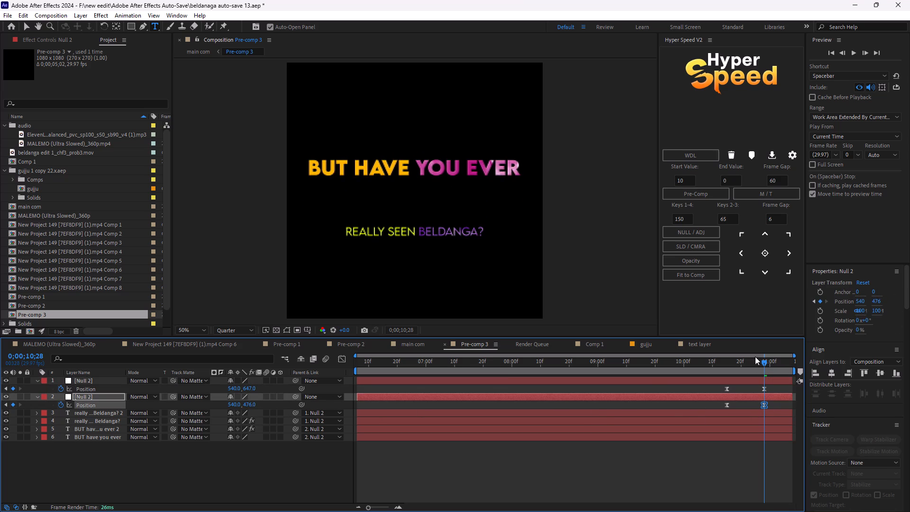
drag(761, 365, 733, 381)
key(space)
key(space)
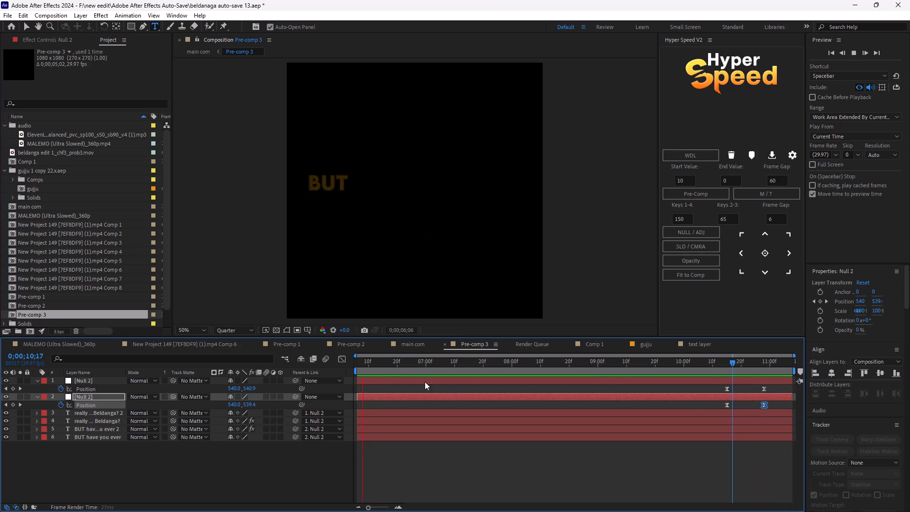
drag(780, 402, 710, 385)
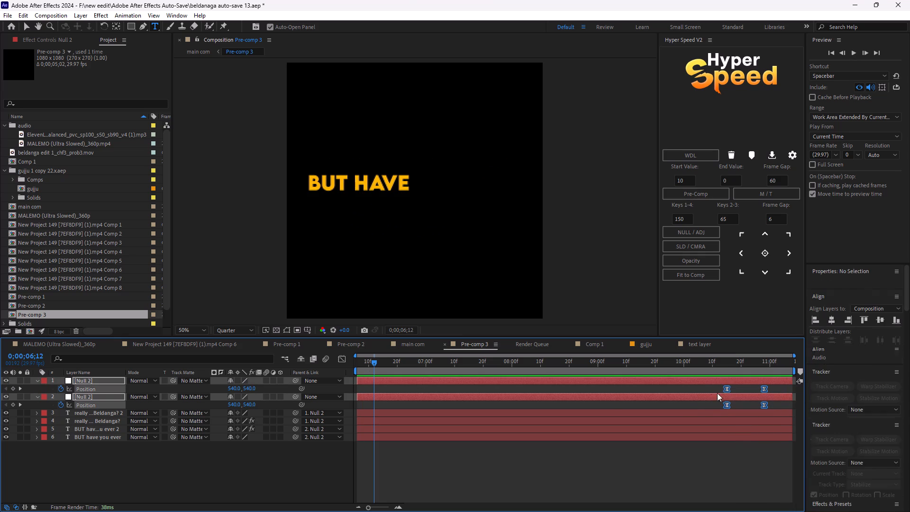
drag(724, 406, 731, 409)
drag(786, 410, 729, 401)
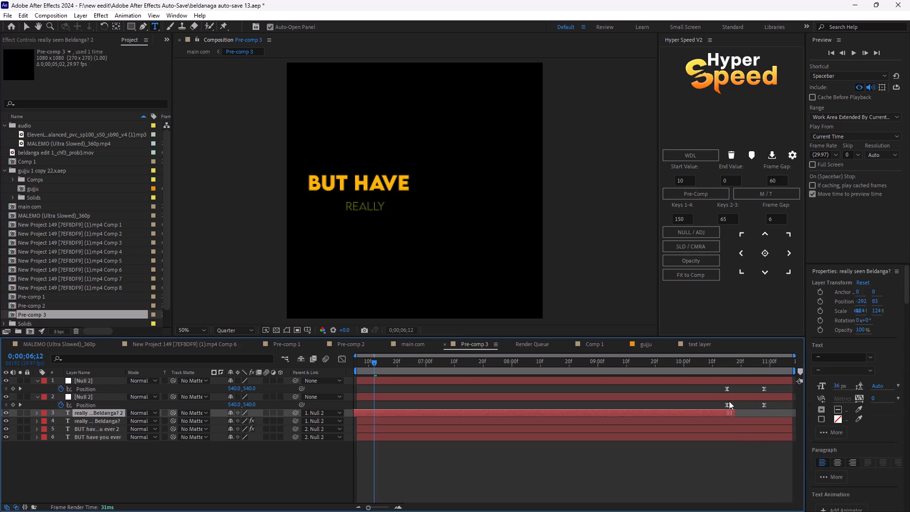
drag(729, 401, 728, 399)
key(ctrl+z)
Move both nulls' position keyframes about three frames later, to about 0;00;10;18 and 0;00;11;01, and check their speed graph.
drag(783, 402, 715, 383)
drag(728, 388, 736, 393)
key(space)
click(333, 361)
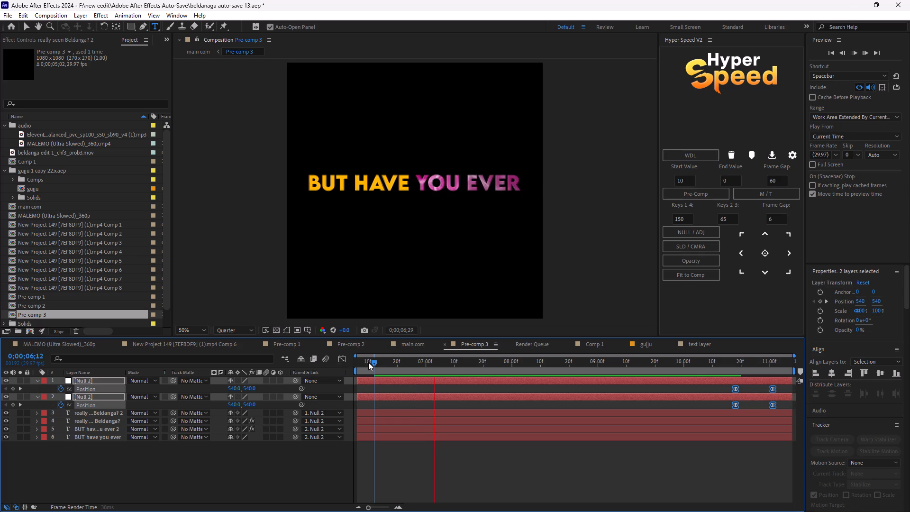
click(346, 359)
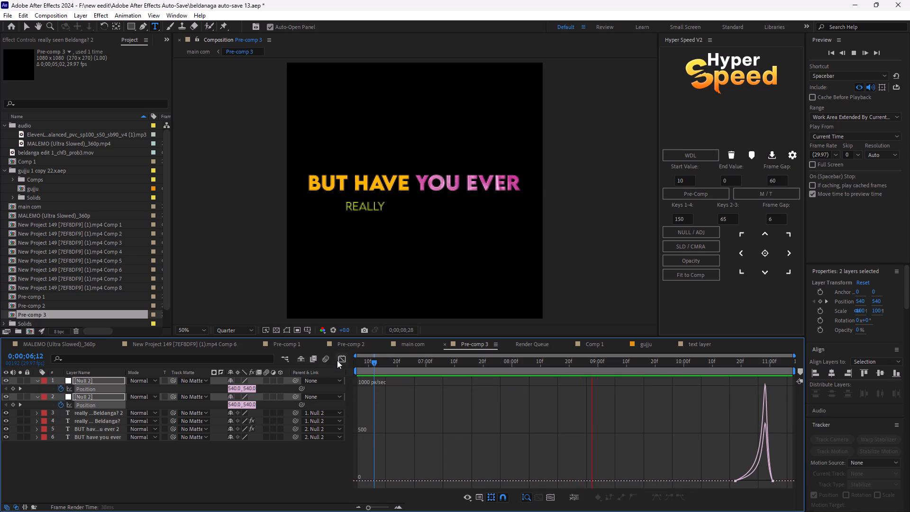
click(337, 360)
Preview the retimed title separation against the 3D text in the main com composition.
click(413, 348)
key(space)
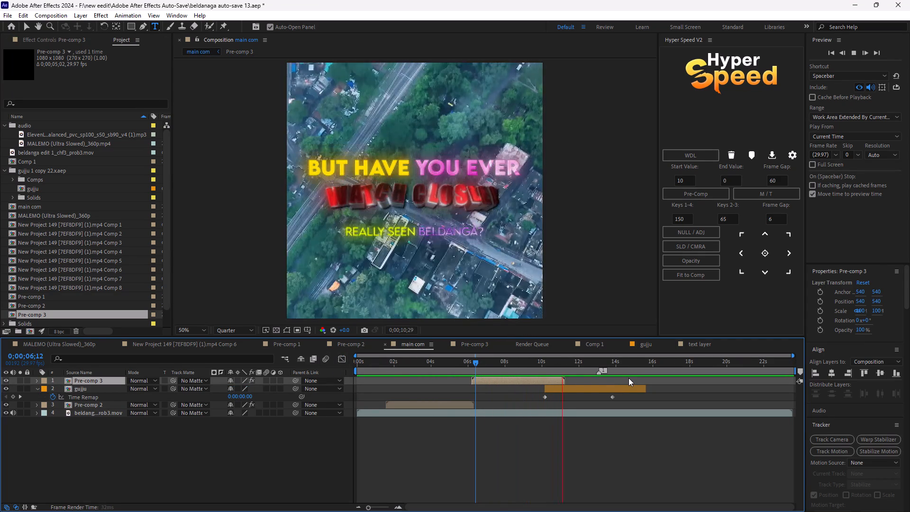
key(space)
drag(572, 363, 549, 372)
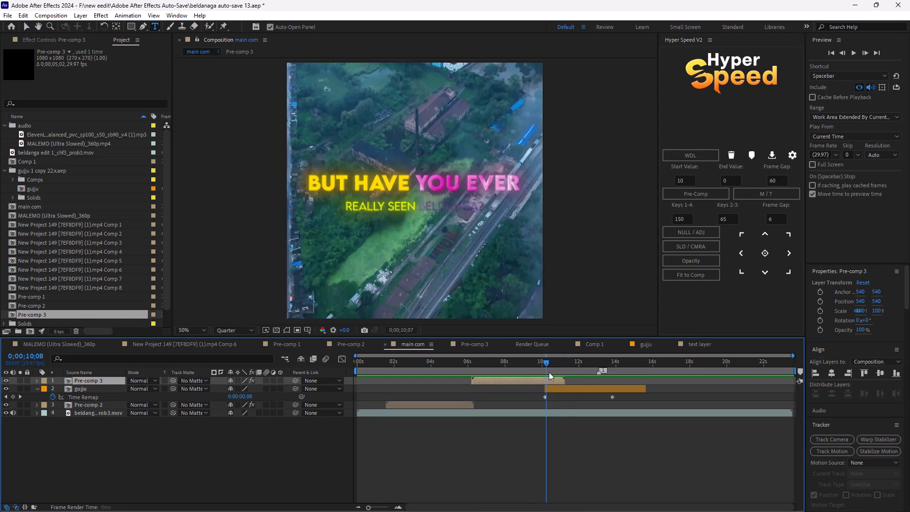
drag(549, 372, 537, 375)
key(space)
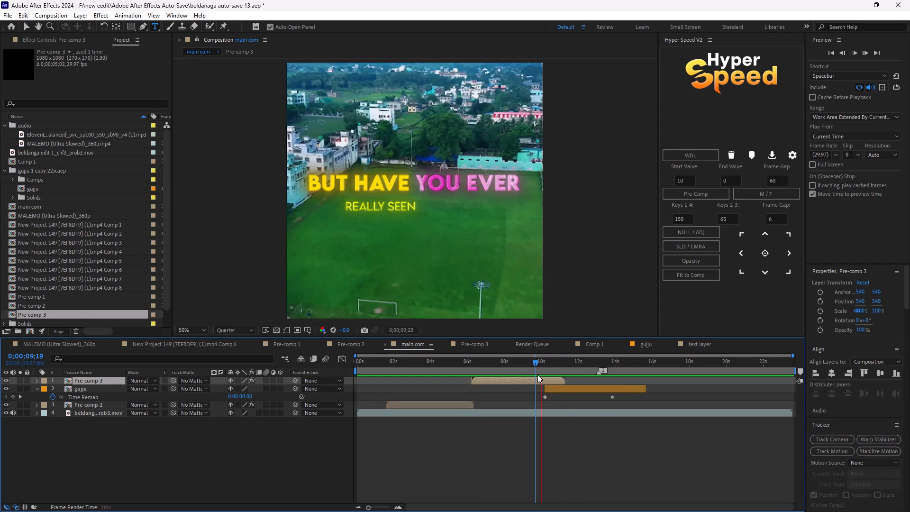
key(space)
Fade out the Pre-comp 3 layer with opacity keyframes of 100% at 0;00;10;17 and 0% at 0;00;11;07.
drag(562, 362, 556, 365)
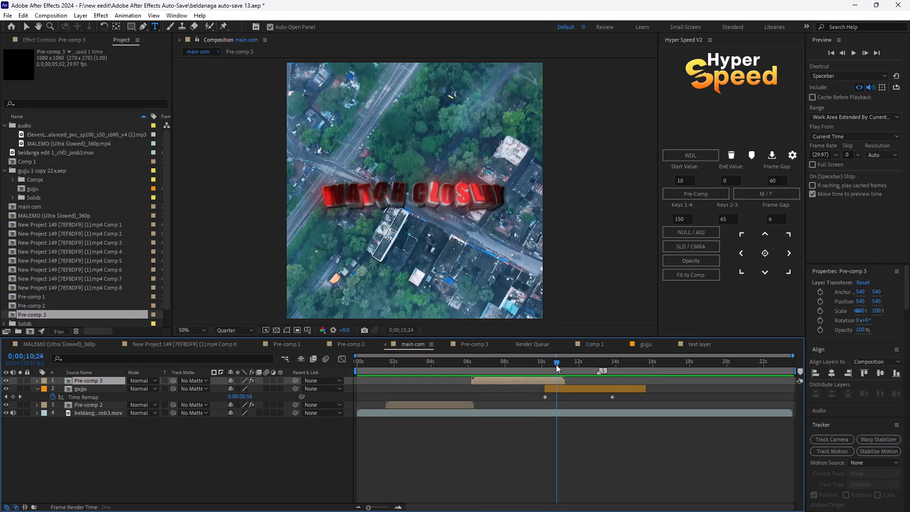
drag(556, 365, 555, 365)
key(t)
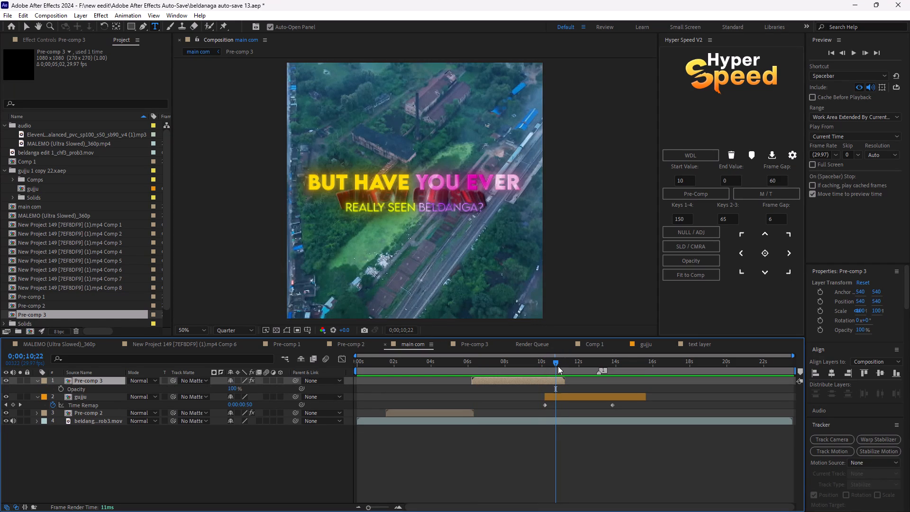
click(555, 363)
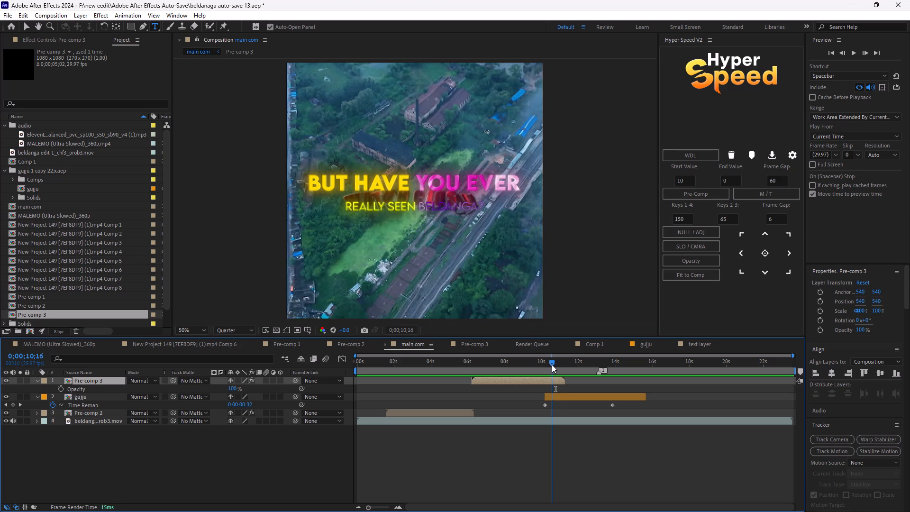
click(58, 388)
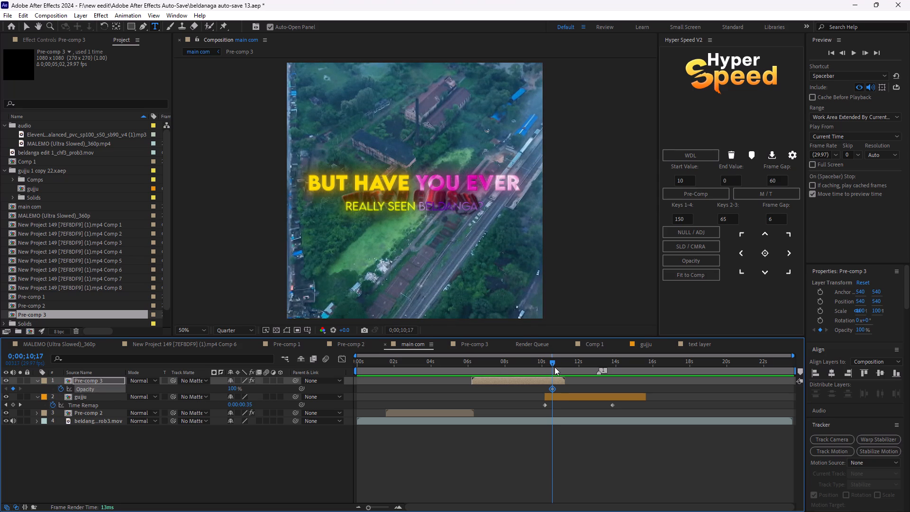
drag(553, 363, 565, 378)
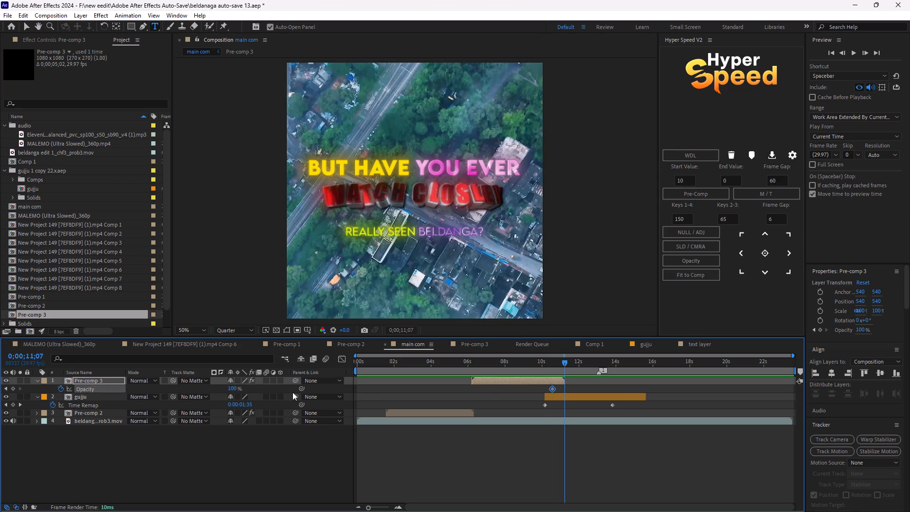
click(230, 388)
key(BackSpace)
key(0)
key(Return)
Preview the title's fade-out against the 3D text from about 0;00;09;21 to 0;00;11;07.
drag(567, 362, 558, 364)
key(space)
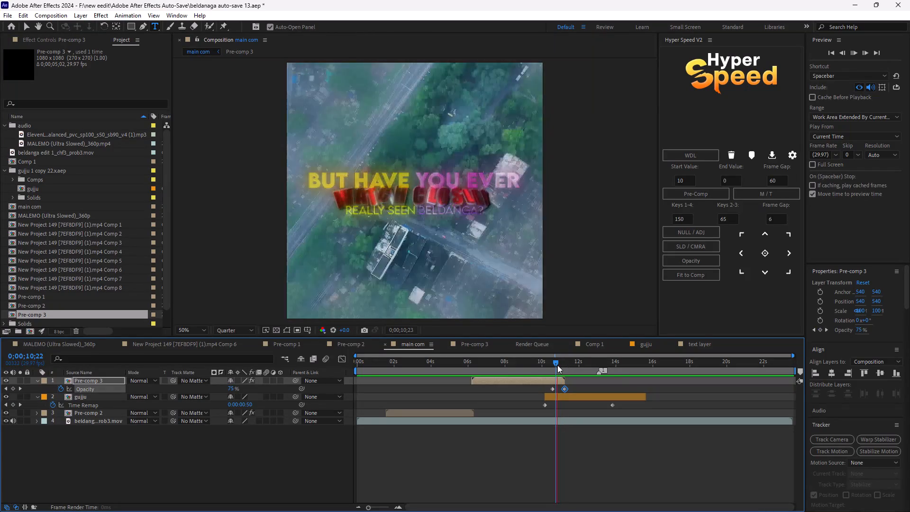
key(space)
drag(575, 361, 536, 372)
key(space)
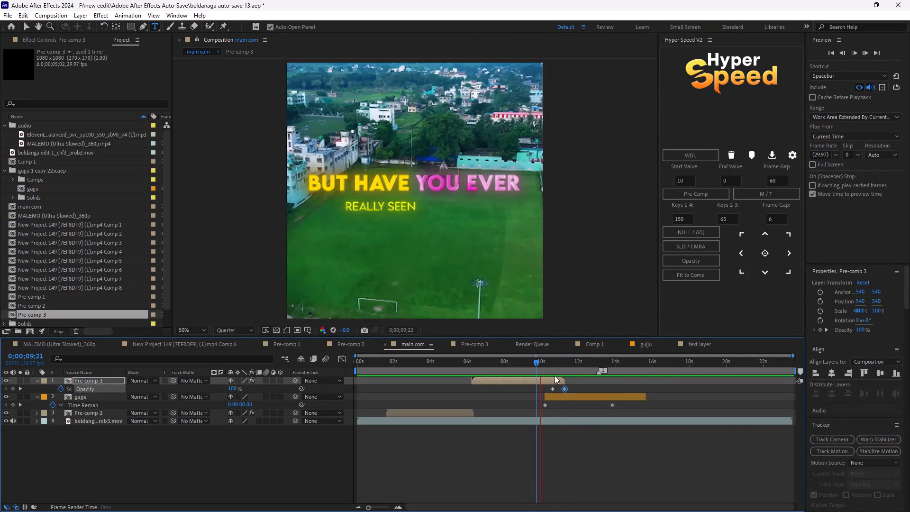
key(space)
drag(567, 364, 544, 372)
key(space)
click(568, 466)
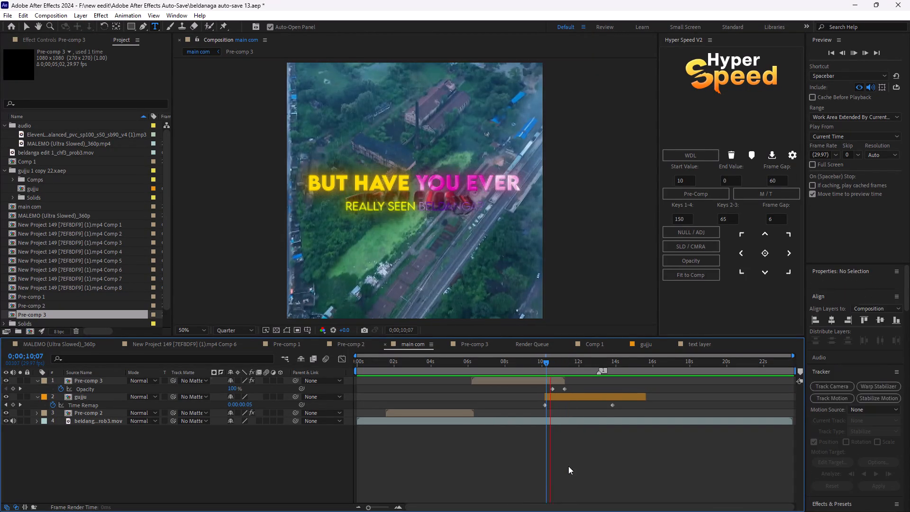
key(space)
Add a 100% opacity keyframe to the gujju layer at its start, 0;00;10;05.
drag(564, 365, 550, 370)
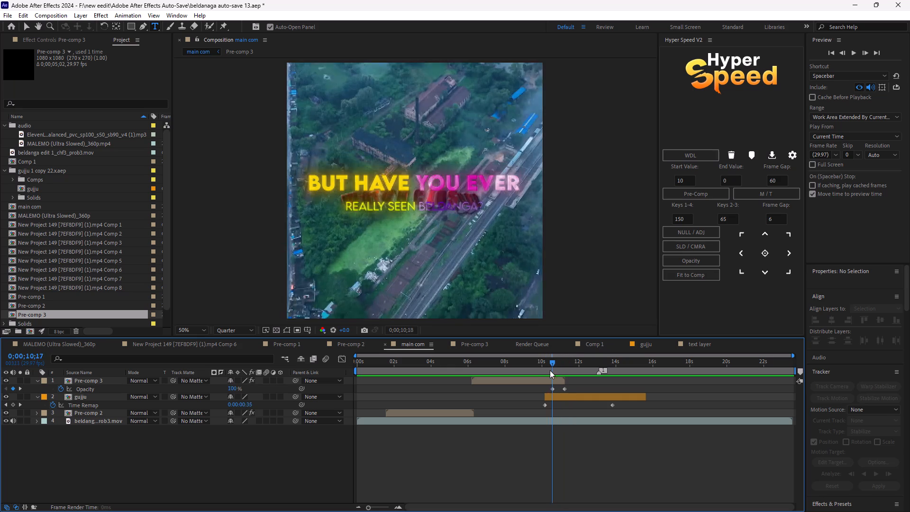
drag(550, 370, 545, 371)
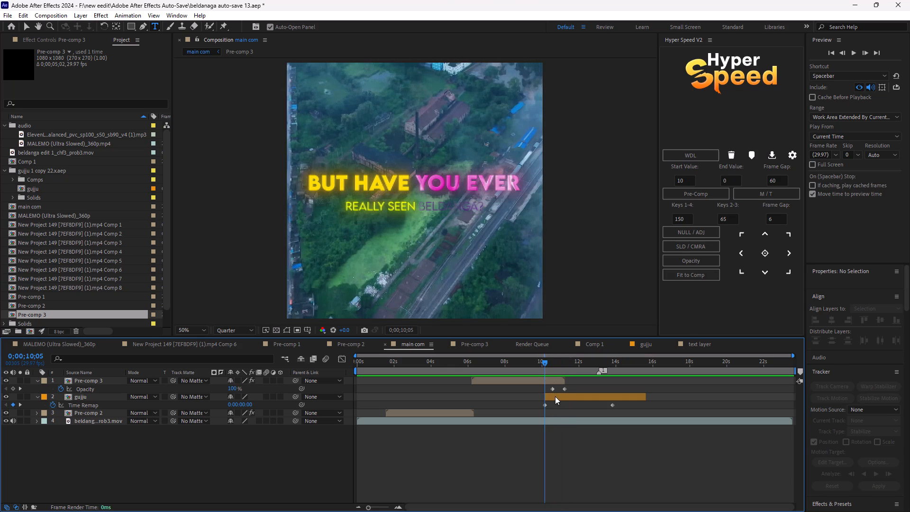
click(555, 396)
key(t)
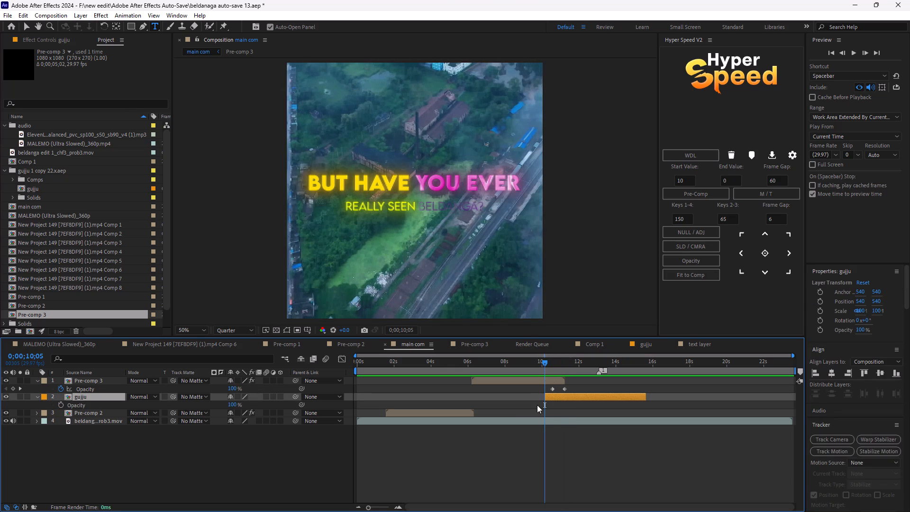
click(54, 405)
click(61, 405)
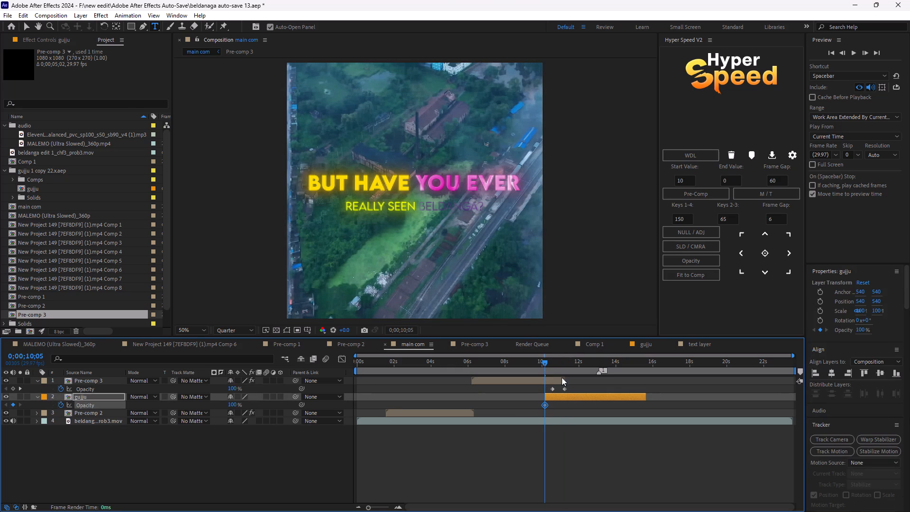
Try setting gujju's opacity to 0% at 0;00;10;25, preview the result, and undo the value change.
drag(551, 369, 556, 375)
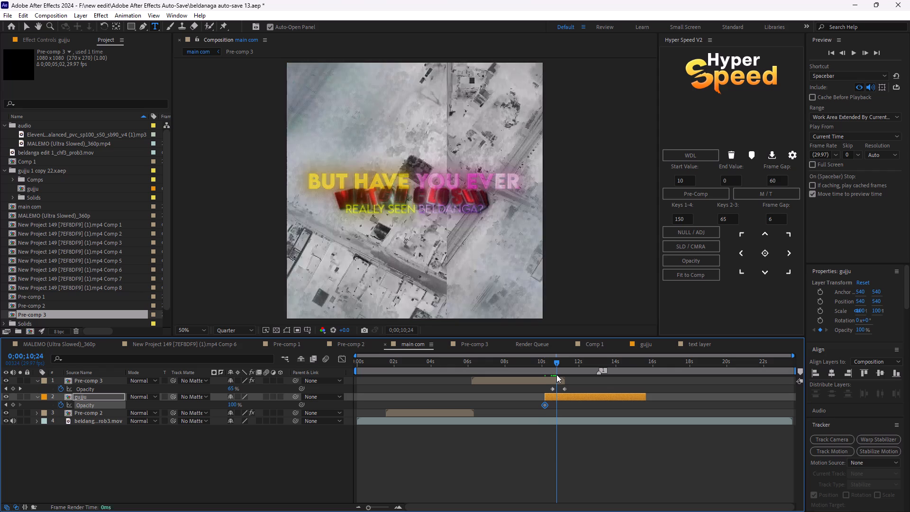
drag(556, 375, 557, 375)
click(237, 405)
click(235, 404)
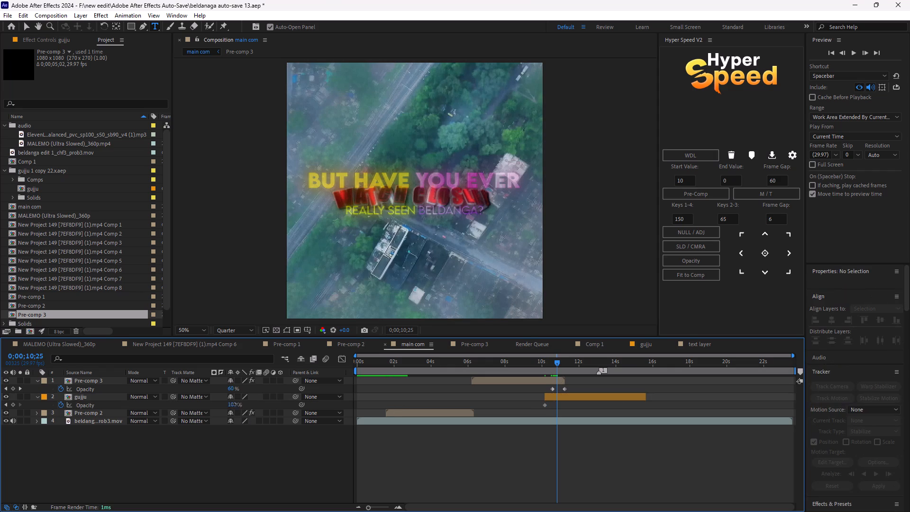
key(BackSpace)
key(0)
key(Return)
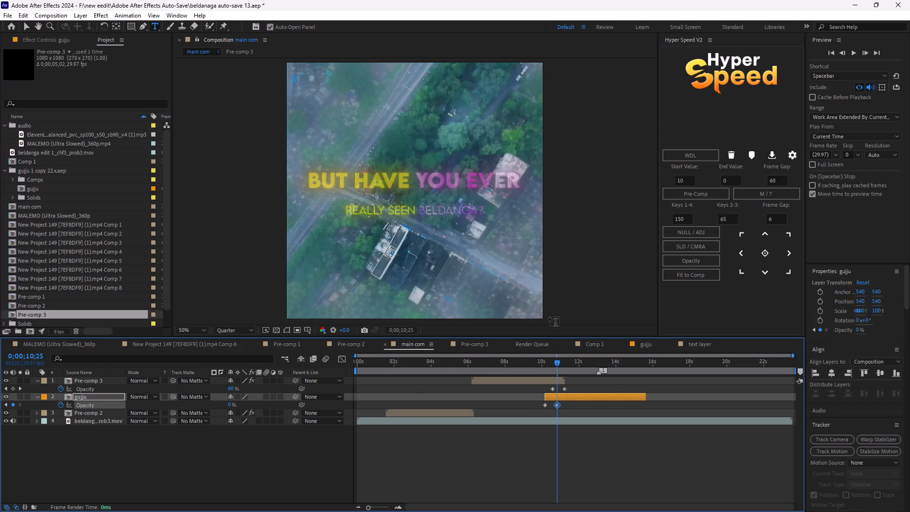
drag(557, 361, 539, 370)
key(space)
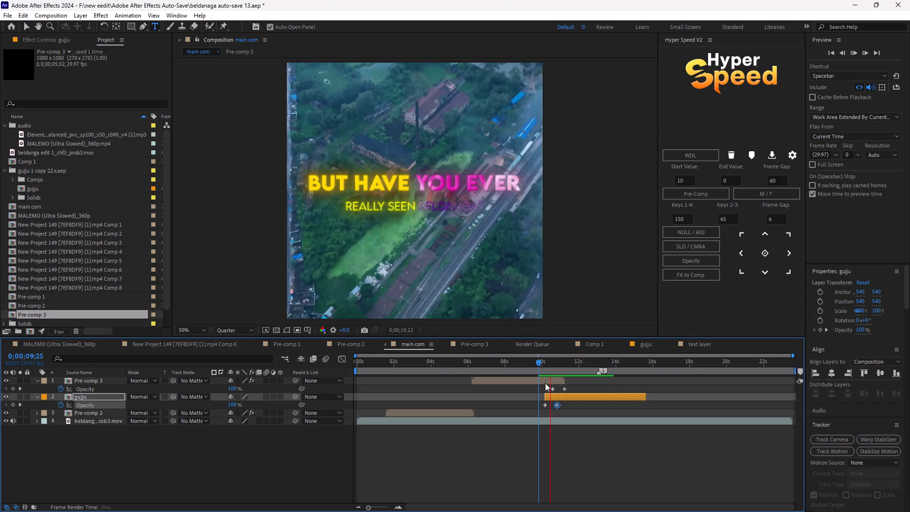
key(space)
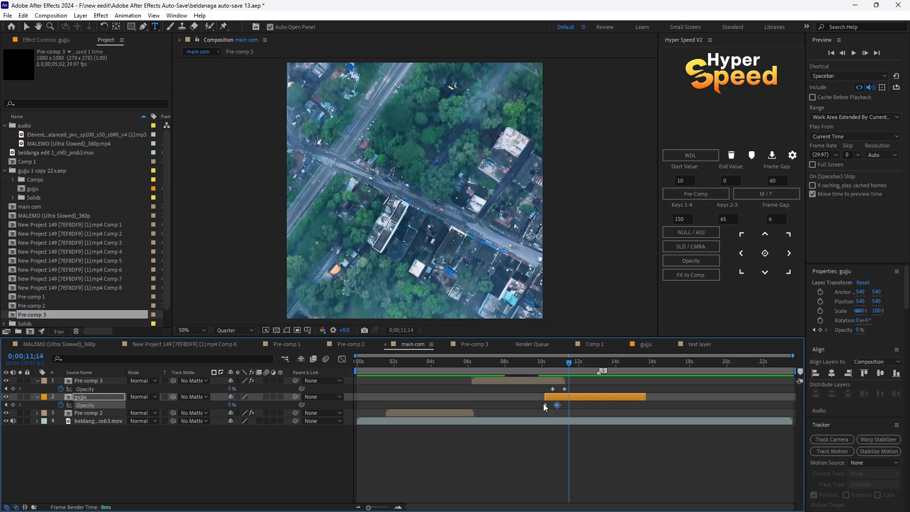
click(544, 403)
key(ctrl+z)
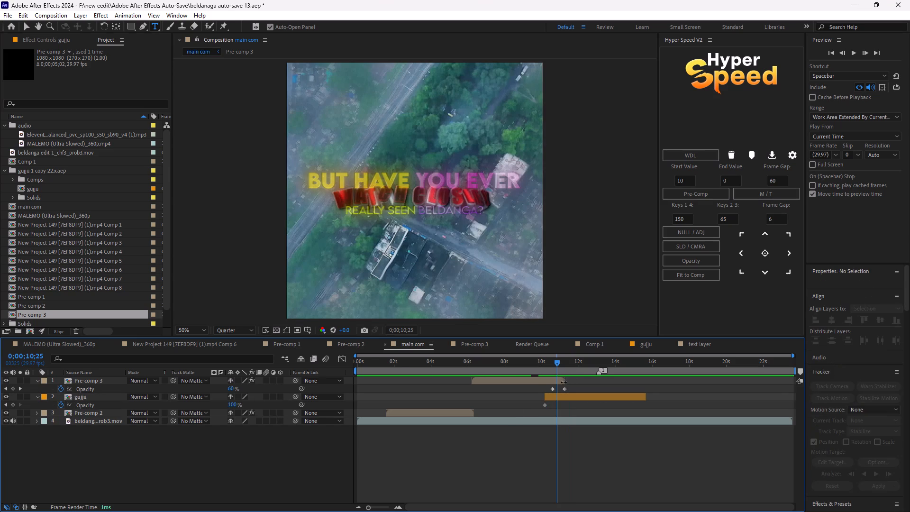
Fade in the gujju layer by keyframing opacity at 100% at 0;00;10;25 and setting the 0;00;10;05 keyframe to 0%.
click(14, 405)
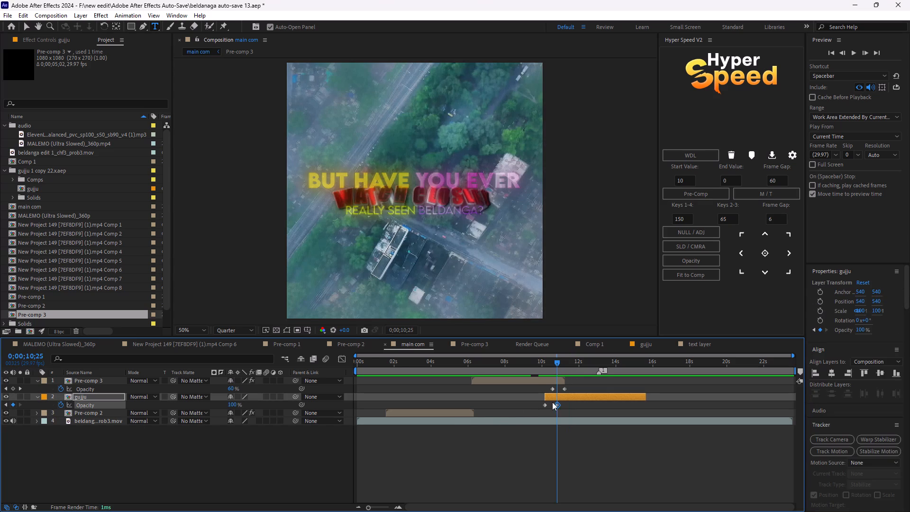
click(545, 404)
drag(555, 365, 544, 367)
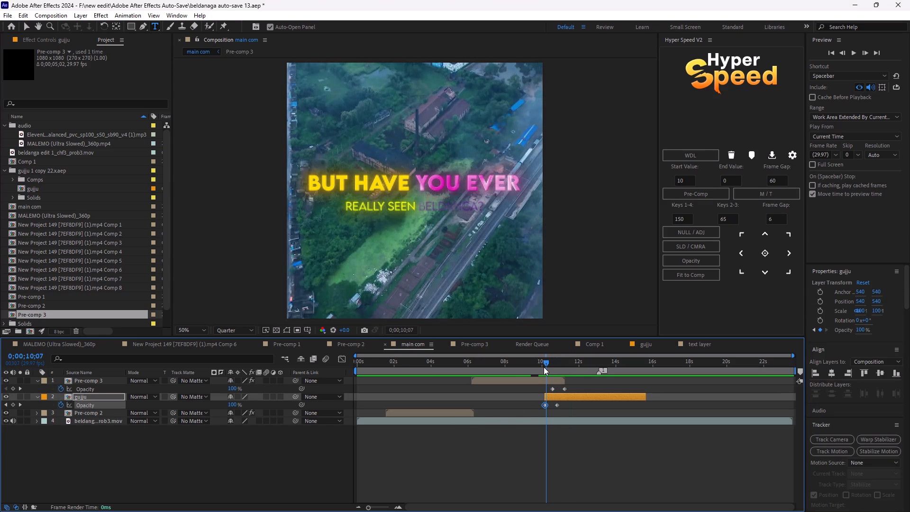
drag(544, 367, 542, 367)
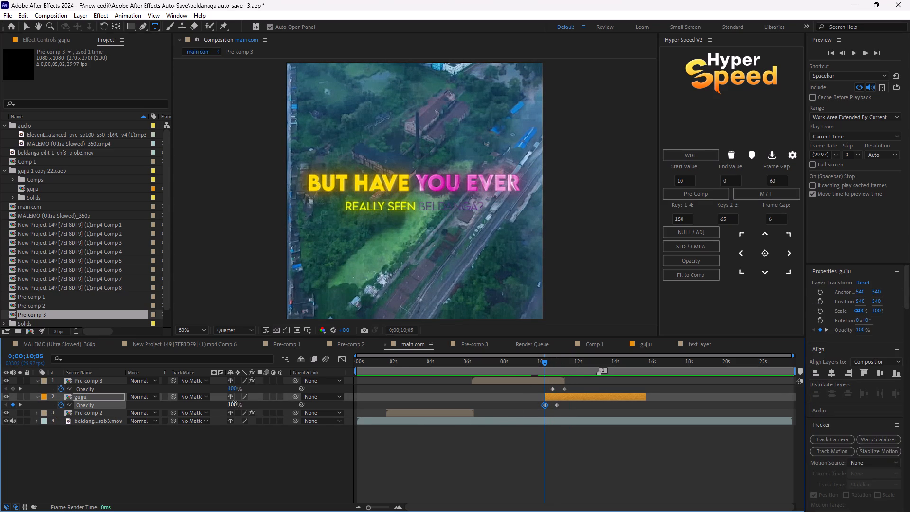
click(235, 402)
key(BackSpace)
key(0)
key(Return)
Preview gujju's fade-in against the title's fade-out from about 0;00;10;02.
key(space)
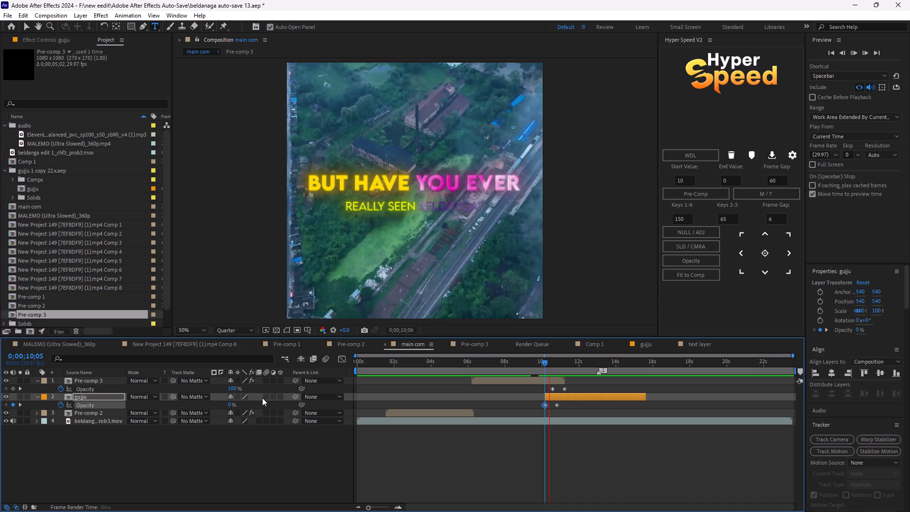
key(space)
drag(574, 357, 560, 366)
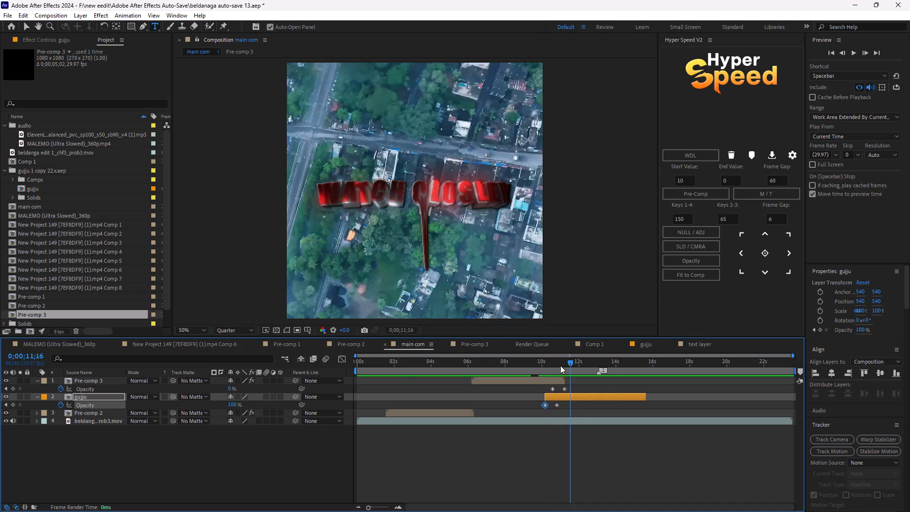
drag(560, 366, 529, 376)
drag(573, 364, 545, 373)
click(556, 452)
key(space)
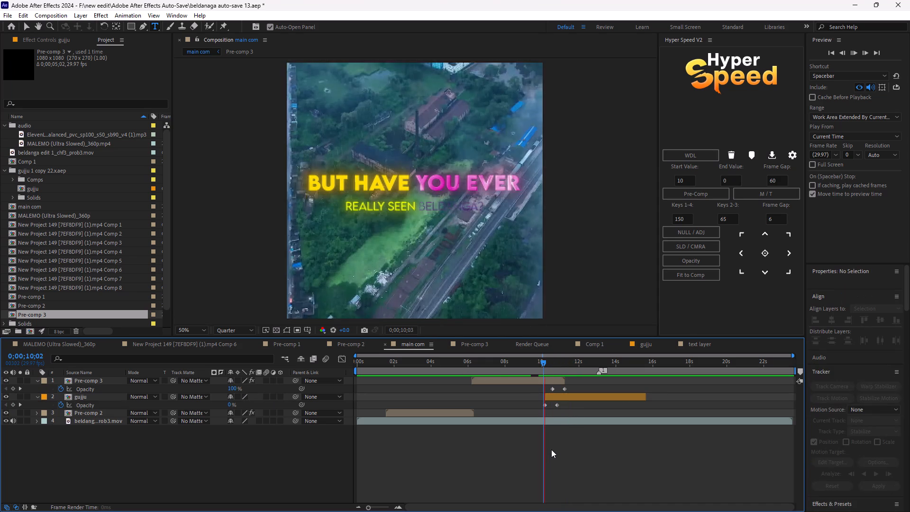
key(space)
Shift the gujju layer later so its fade-in starts at 0;00;10;17 with Pre-comp 3's fade-out, checking playback between moves.
drag(582, 398, 586, 398)
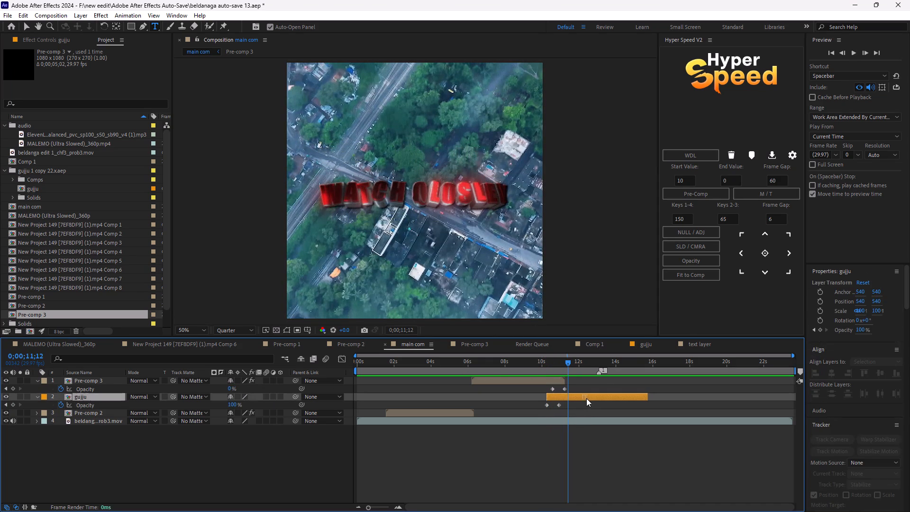
drag(586, 398, 588, 398)
drag(567, 364, 543, 373)
key(space)
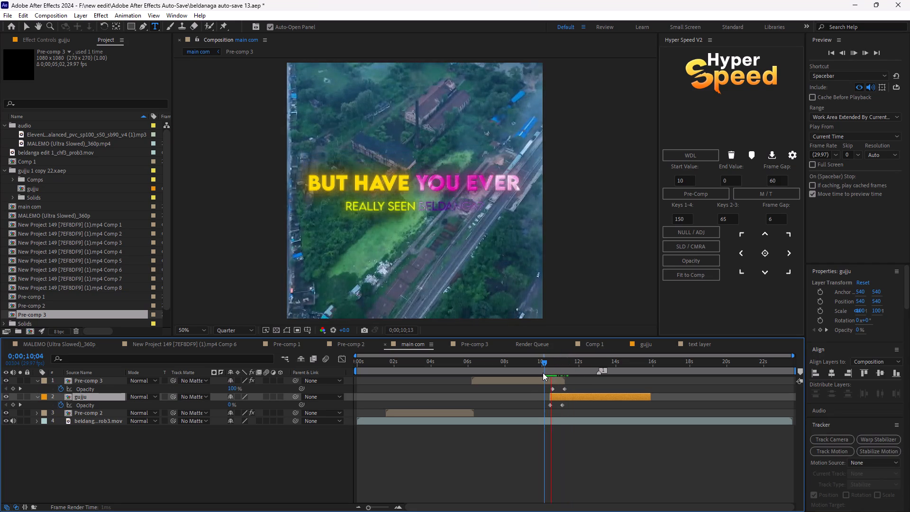
key(space)
click(579, 396)
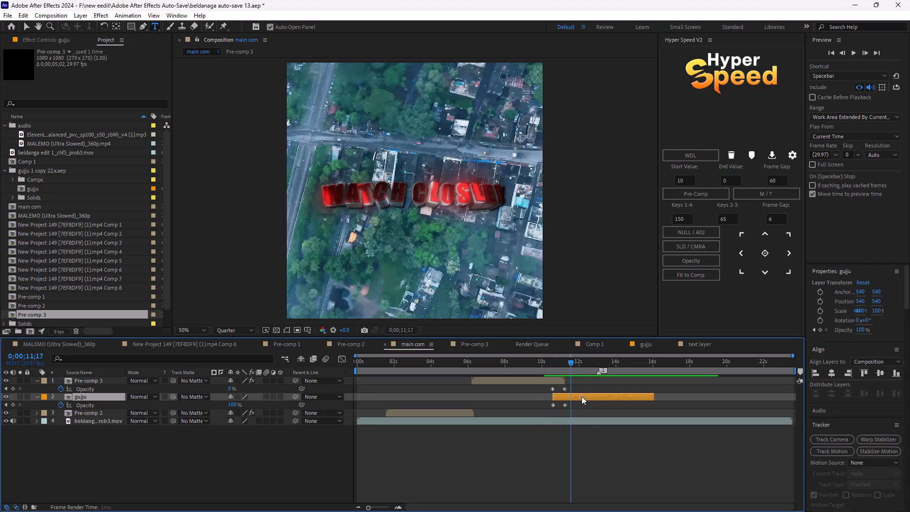
Preview the aligned crossfade between the title and the gujju text from about 0;00;10;05.
drag(573, 362, 559, 363)
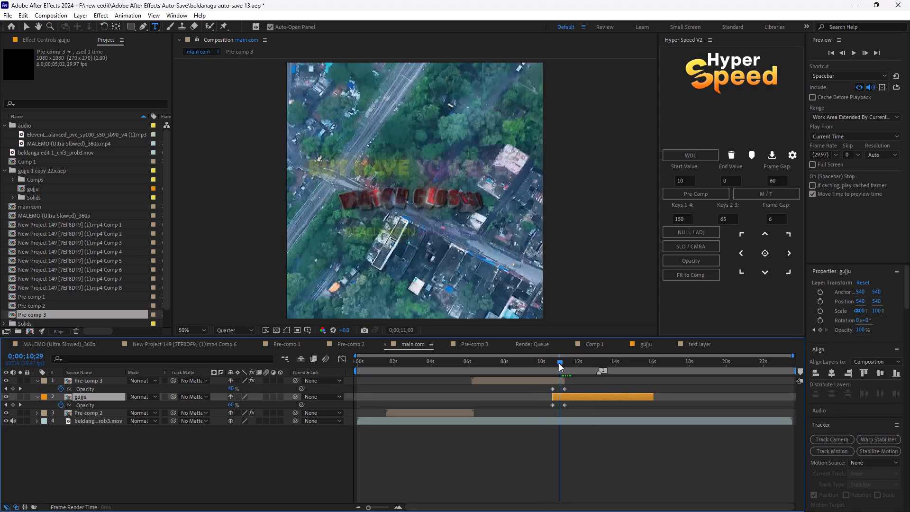
drag(559, 363, 550, 363)
key(space)
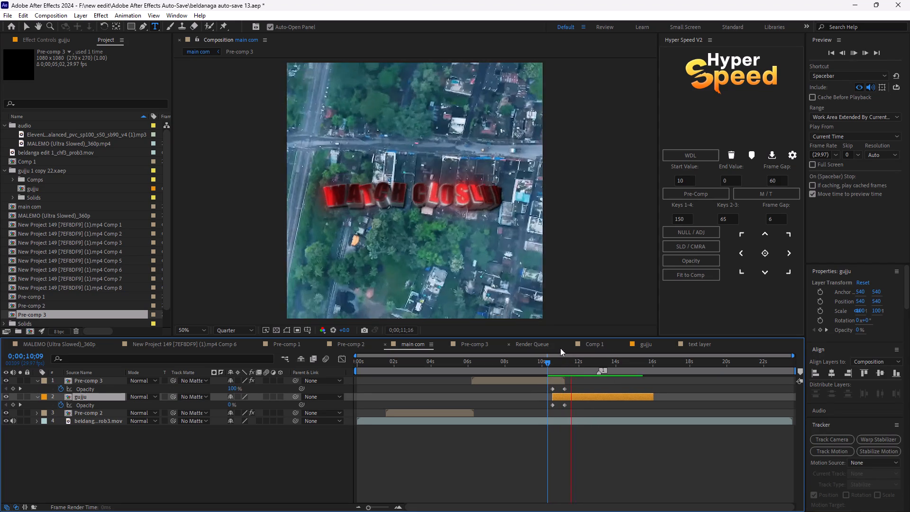
key(space)
drag(576, 366, 545, 376)
key(space)
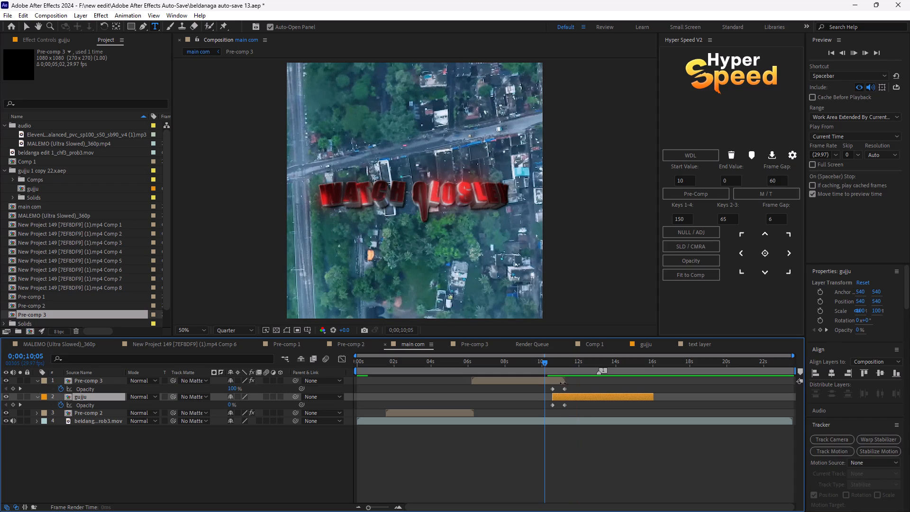
Apply Easy Ease to the opacity keyframes of both Pre-comp 3 and gujju.
drag(581, 410, 541, 409)
click(573, 415)
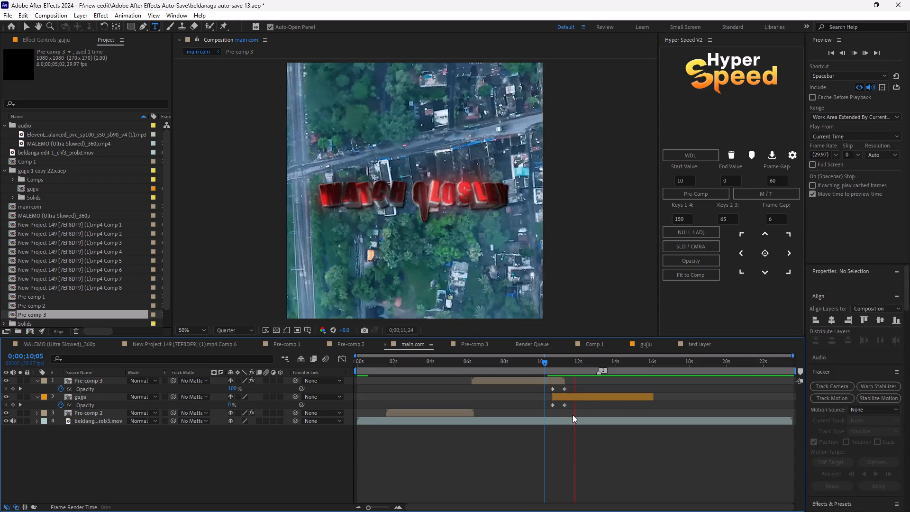
drag(569, 415, 527, 388)
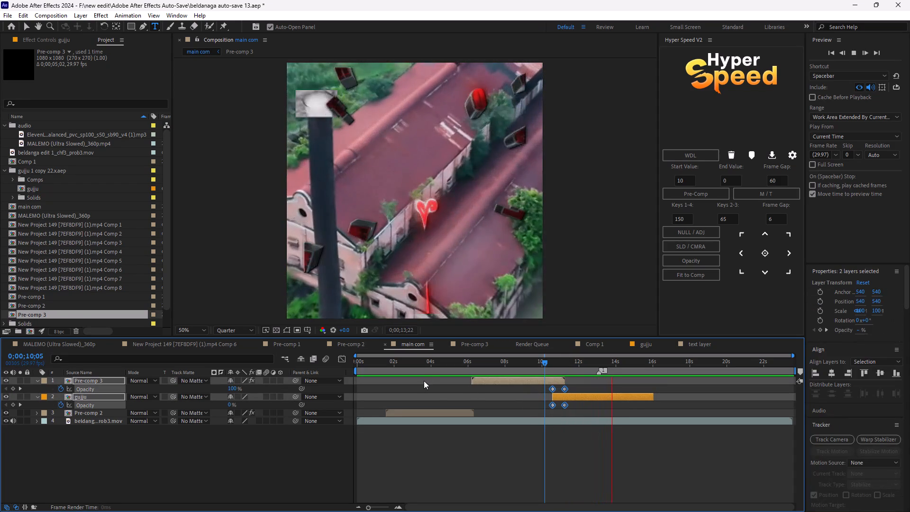
key(F9)
key(space)
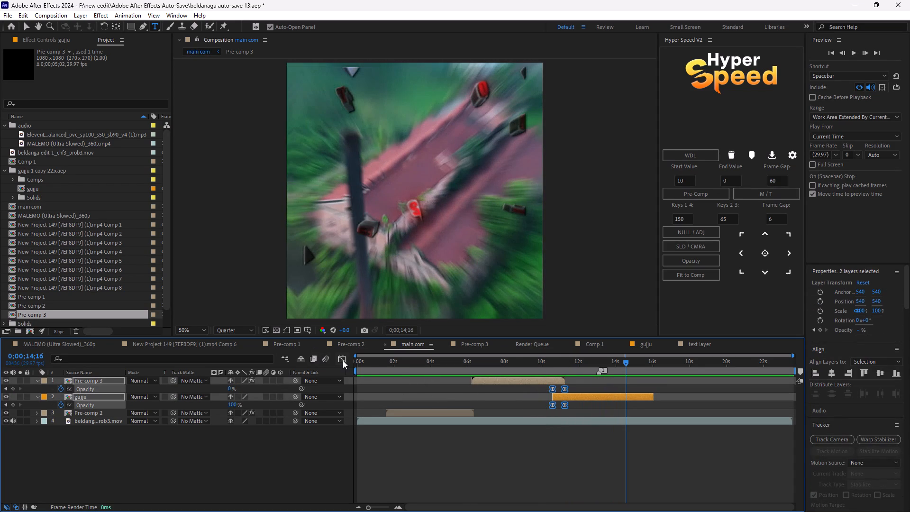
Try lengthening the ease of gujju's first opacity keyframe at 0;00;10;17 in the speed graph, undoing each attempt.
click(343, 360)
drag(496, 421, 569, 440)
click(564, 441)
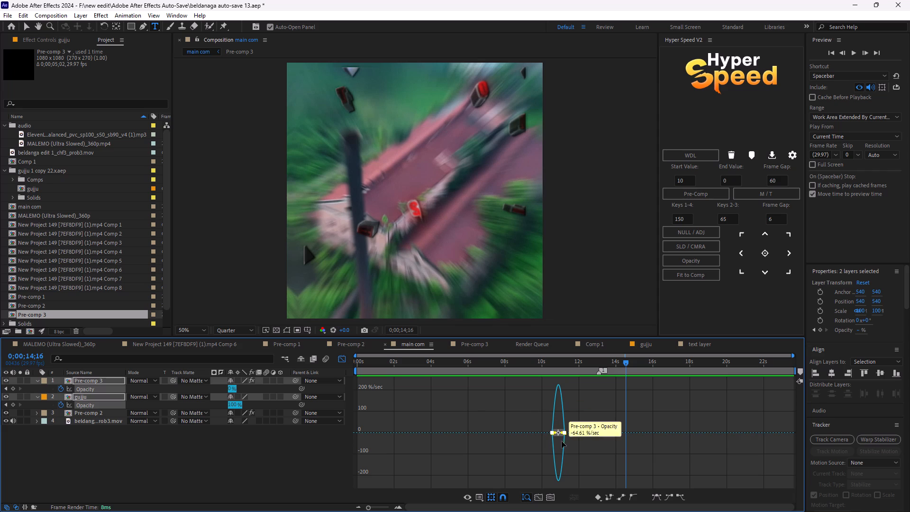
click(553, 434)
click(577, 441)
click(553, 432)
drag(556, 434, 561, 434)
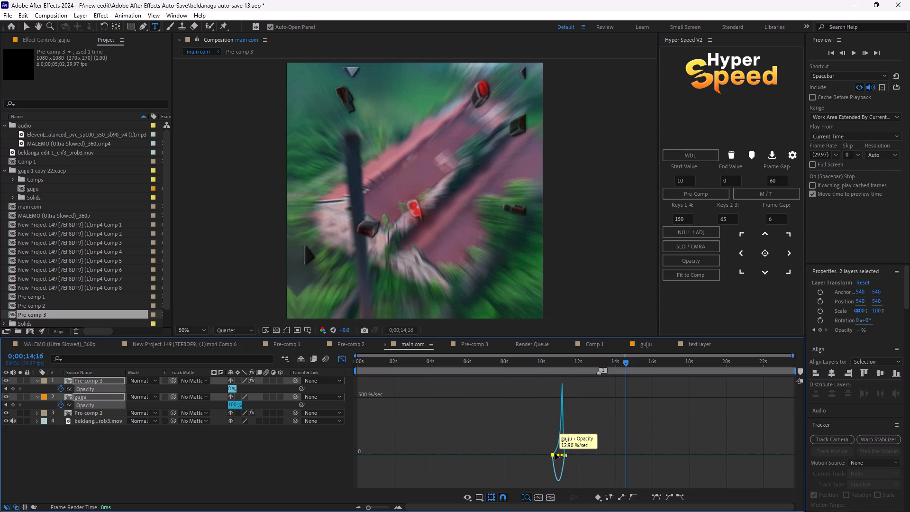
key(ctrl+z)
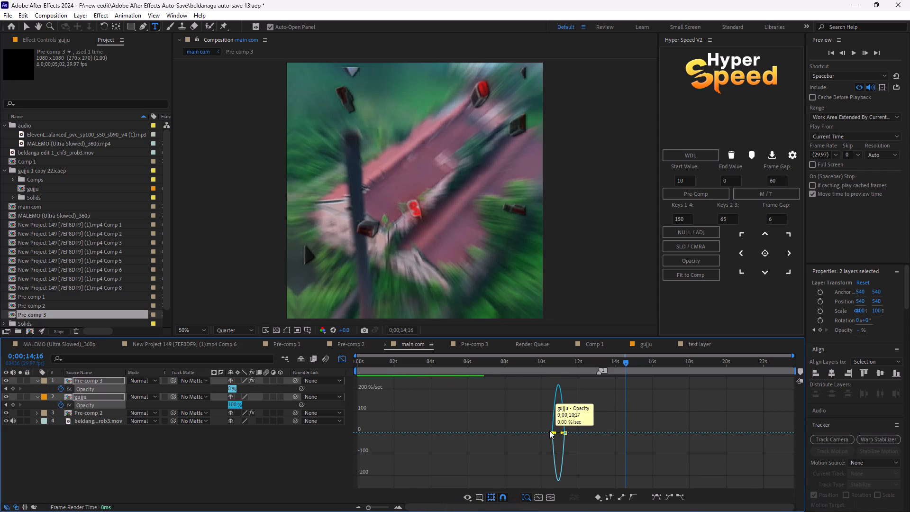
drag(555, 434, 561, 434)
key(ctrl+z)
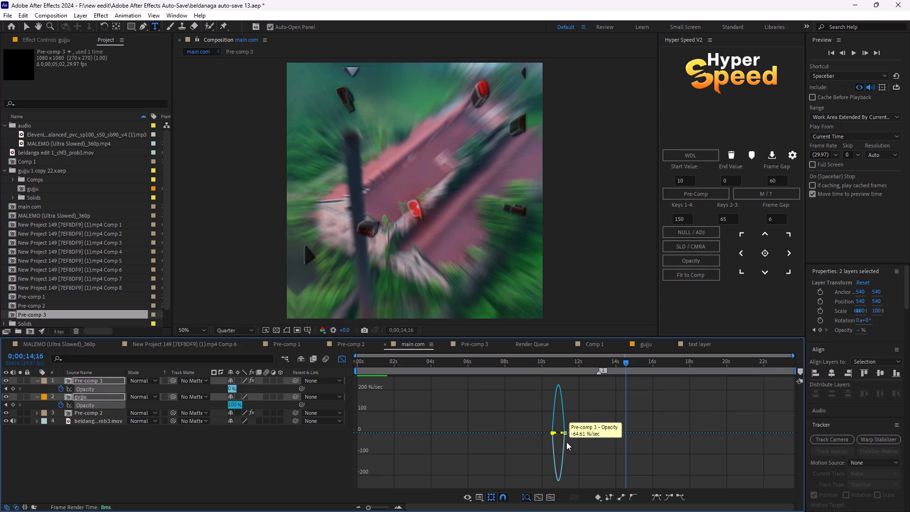
Switch both layers' opacity curves to the value graph and reapply Easy Ease to their keyframes.
drag(593, 426, 533, 442)
right_click(617, 460)
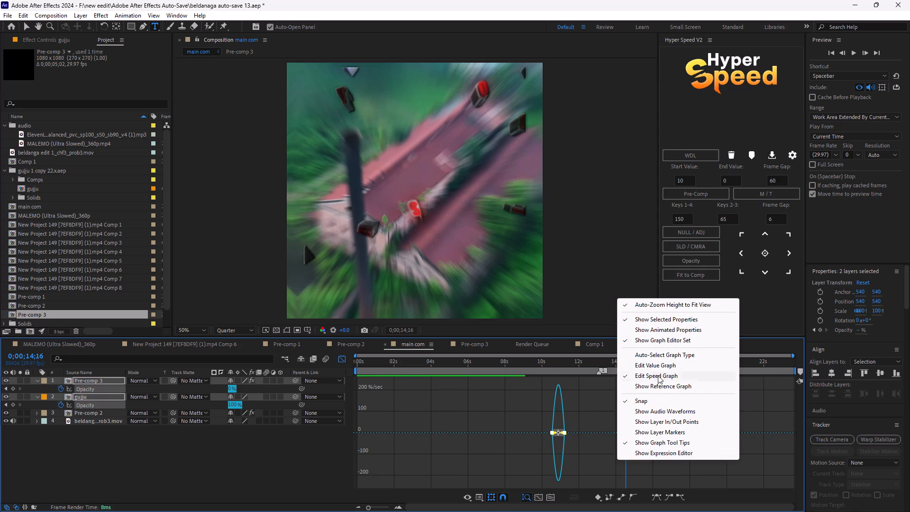
click(656, 370)
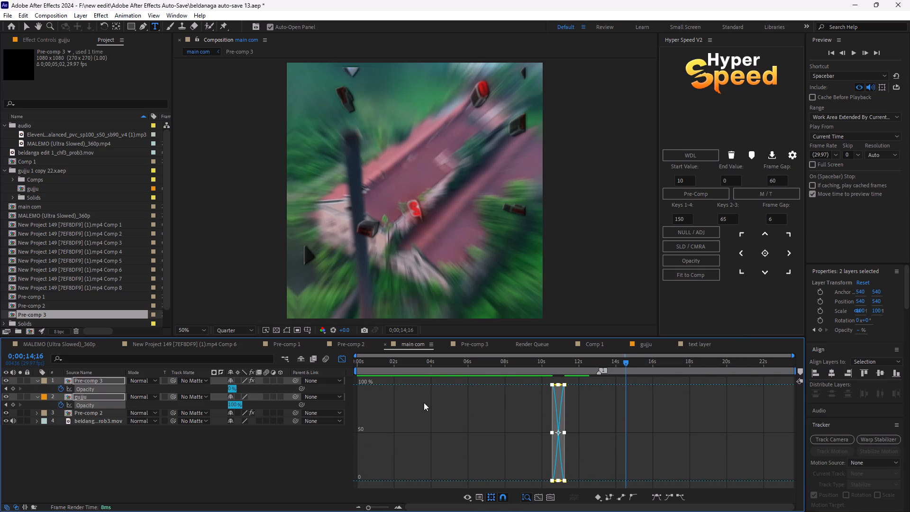
click(340, 357)
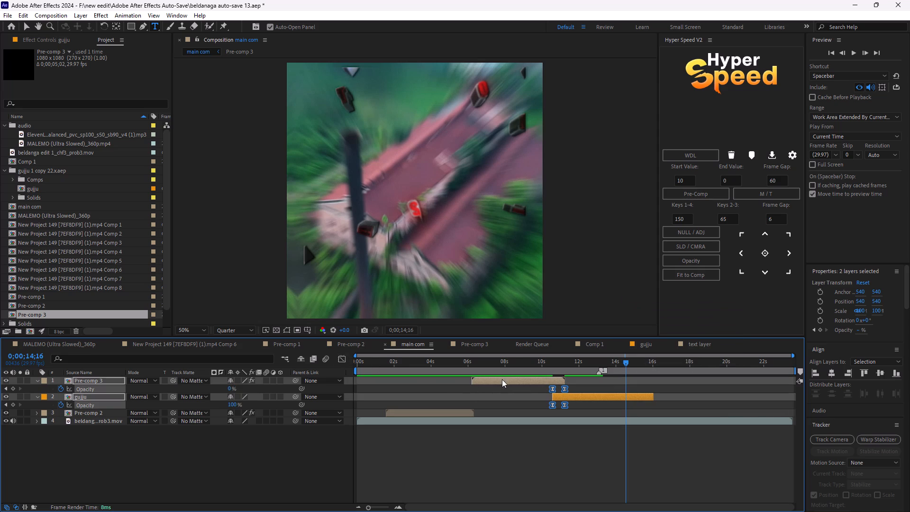
key(F9)
click(342, 357)
click(342, 359)
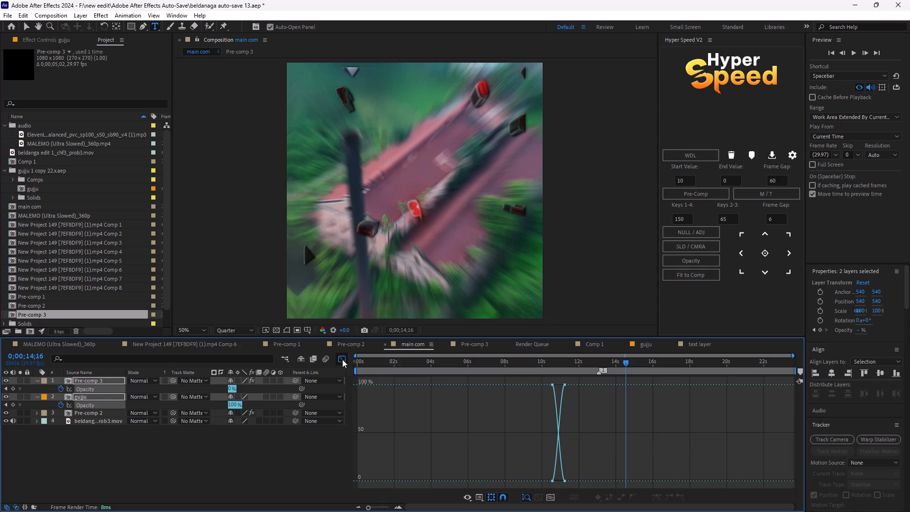
In the speed graph, stretch the outgoing influence of Pre-comp 3's first opacity keyframe to 100%.
drag(573, 387, 530, 394)
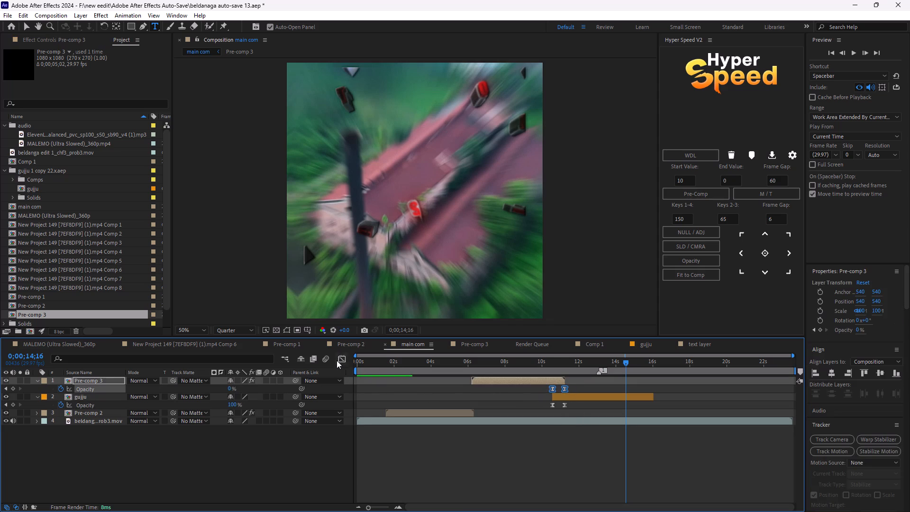
click(337, 360)
right_click(514, 472)
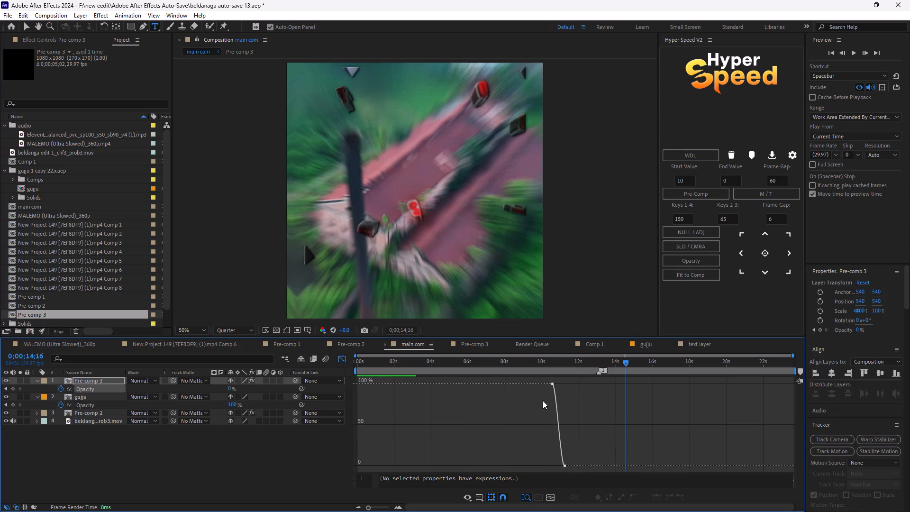
right_click(527, 436)
click(556, 350)
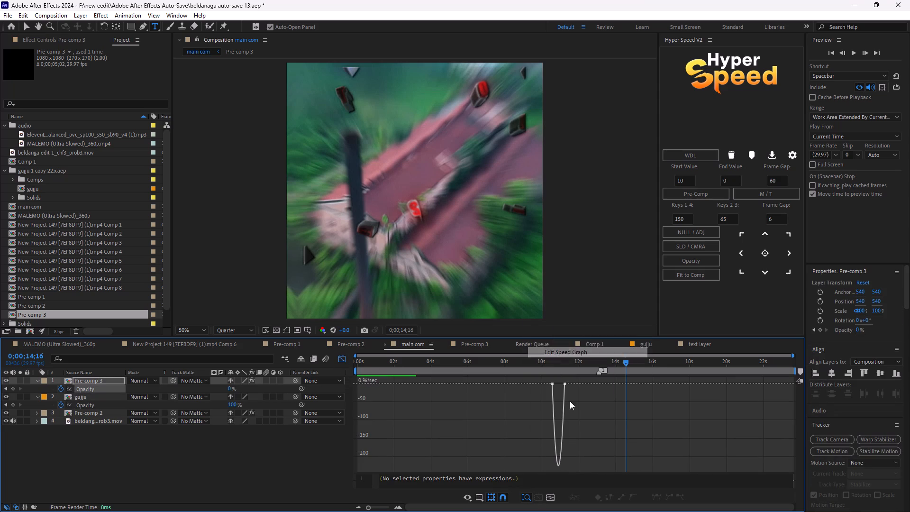
click(549, 378)
click(550, 382)
drag(555, 384, 561, 384)
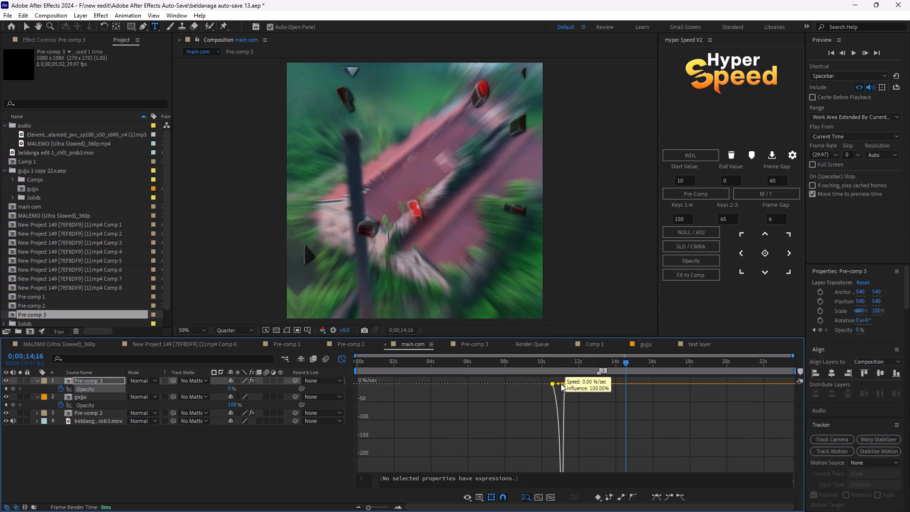
drag(561, 384, 561, 384)
click(345, 359)
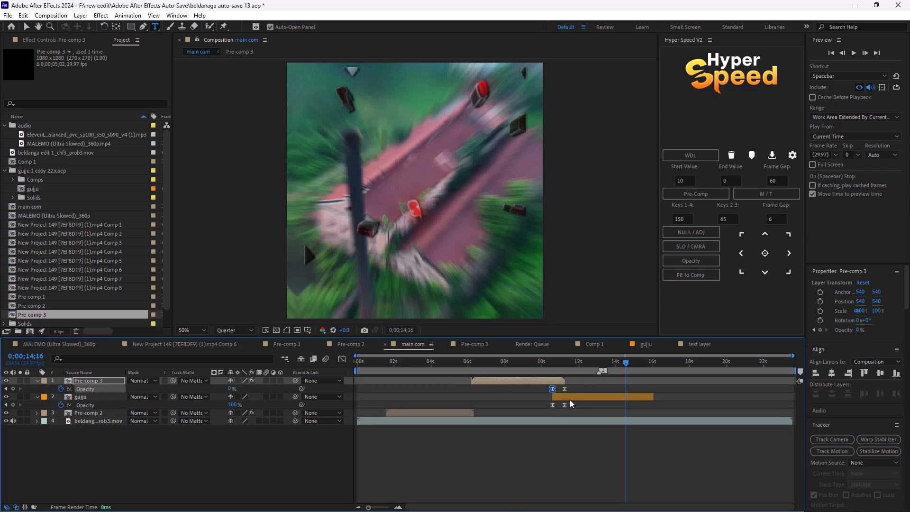
In the speed graph, stretch the outgoing ease of gujju's first opacity keyframe all the way to its second keyframe.
drag(570, 400, 552, 410)
key(ctrl+z)
drag(584, 402, 546, 408)
click(346, 359)
drag(543, 458, 564, 466)
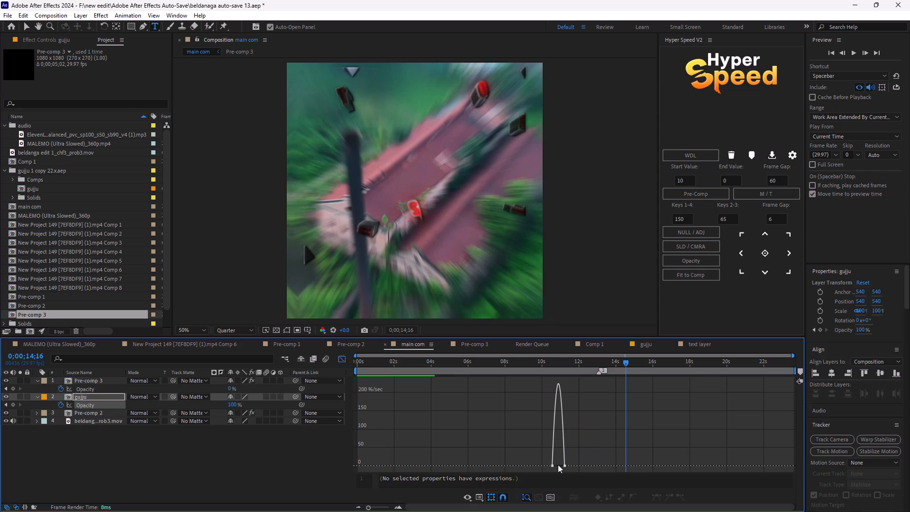
click(554, 466)
drag(556, 465, 570, 464)
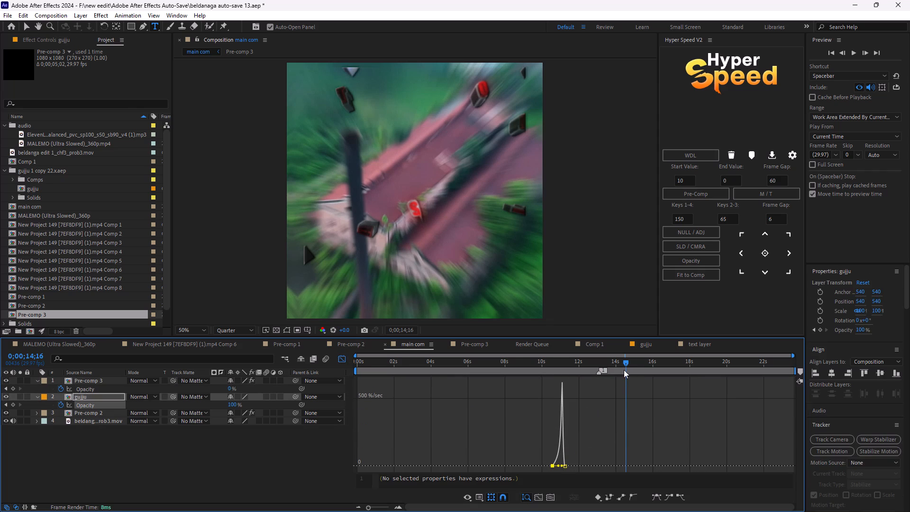
Preview the re-eased crossfade several times from around 0;00;10;00 and scrub through the fade near 0;00;10;18.
drag(628, 364, 542, 401)
key(space)
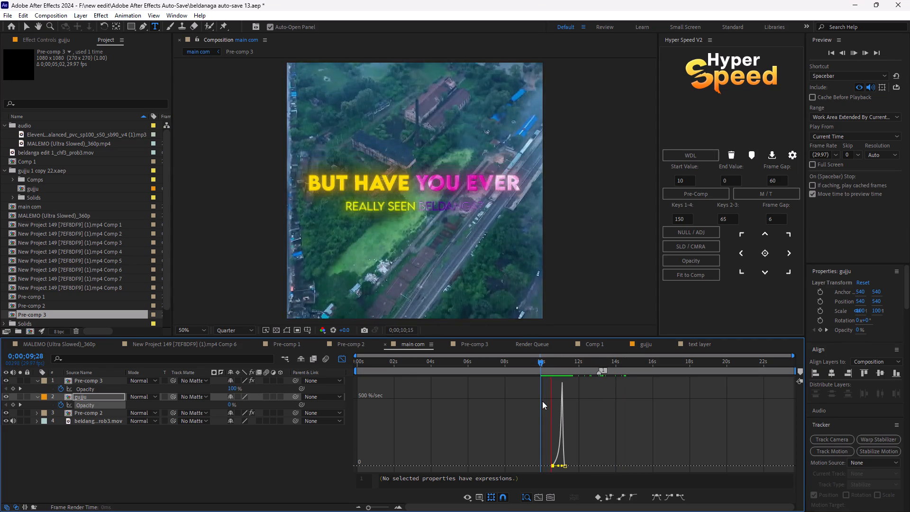
click(346, 361)
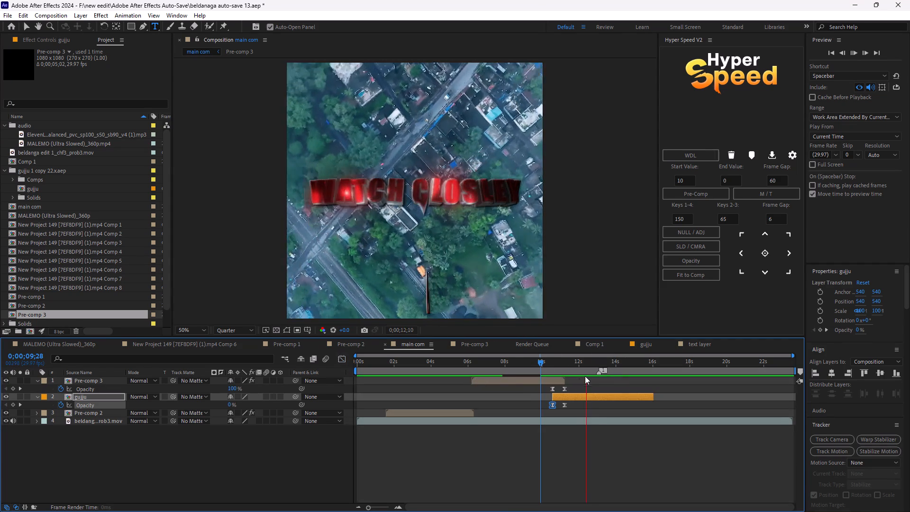
key(space)
click(613, 431)
drag(606, 365, 547, 387)
click(570, 473)
key(space)
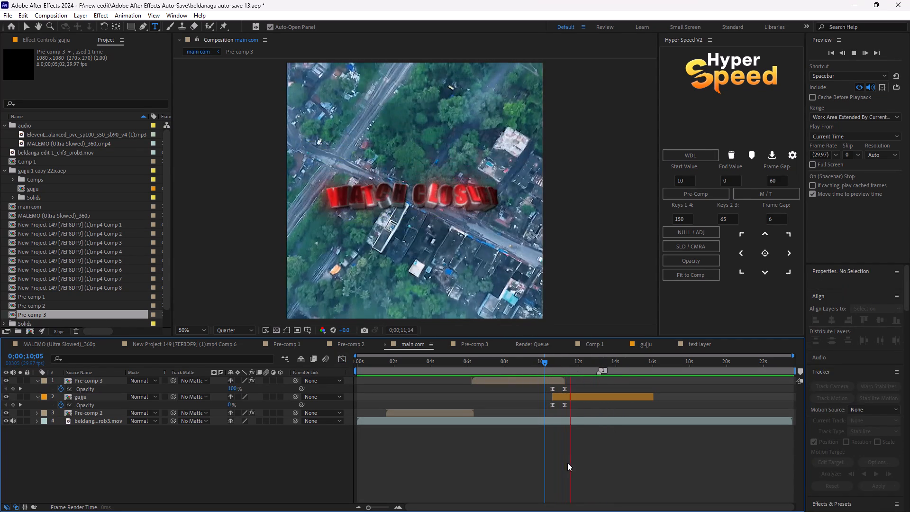
key(space)
drag(579, 354, 576, 359)
drag(580, 363, 545, 379)
key(space)
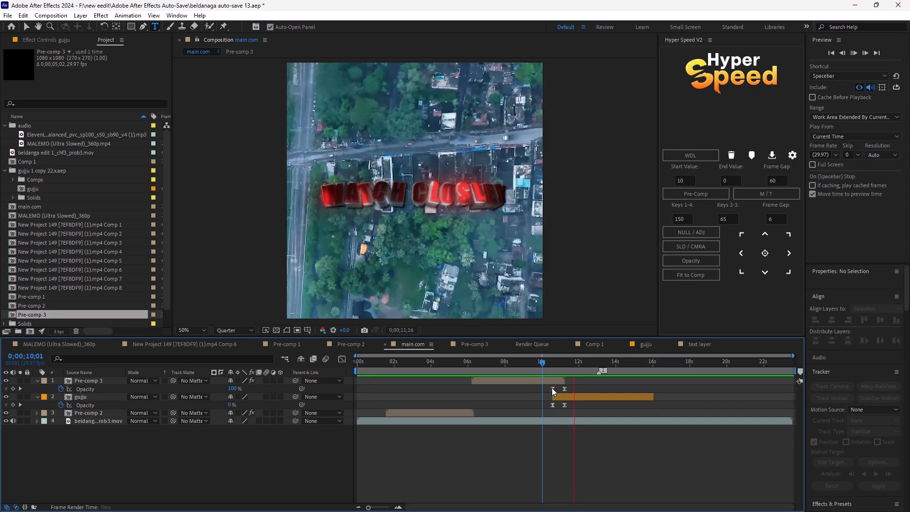
key(space)
drag(586, 357, 562, 371)
drag(580, 363, 551, 375)
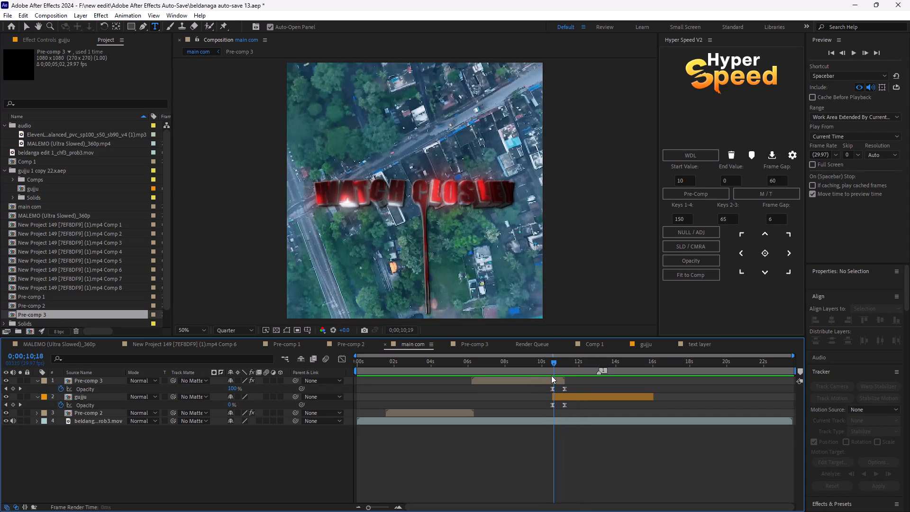
drag(551, 375, 549, 376)
drag(551, 358, 554, 360)
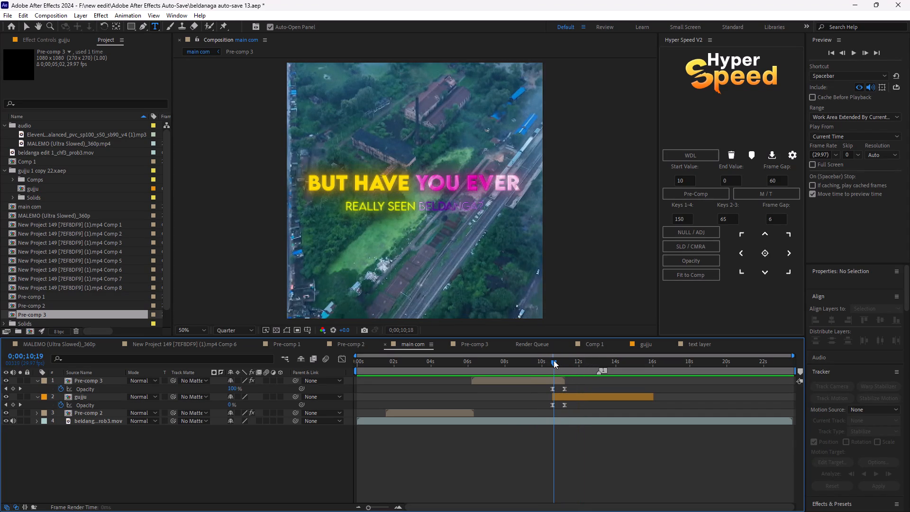
drag(554, 360, 555, 362)
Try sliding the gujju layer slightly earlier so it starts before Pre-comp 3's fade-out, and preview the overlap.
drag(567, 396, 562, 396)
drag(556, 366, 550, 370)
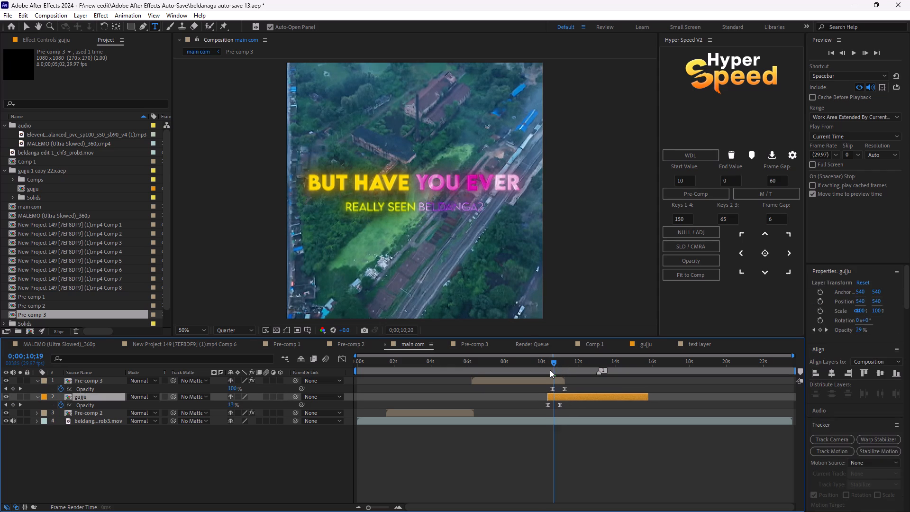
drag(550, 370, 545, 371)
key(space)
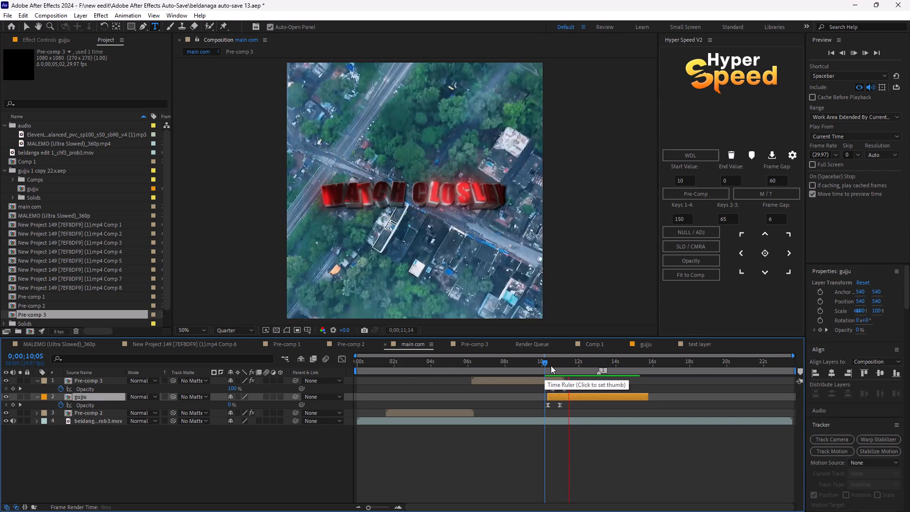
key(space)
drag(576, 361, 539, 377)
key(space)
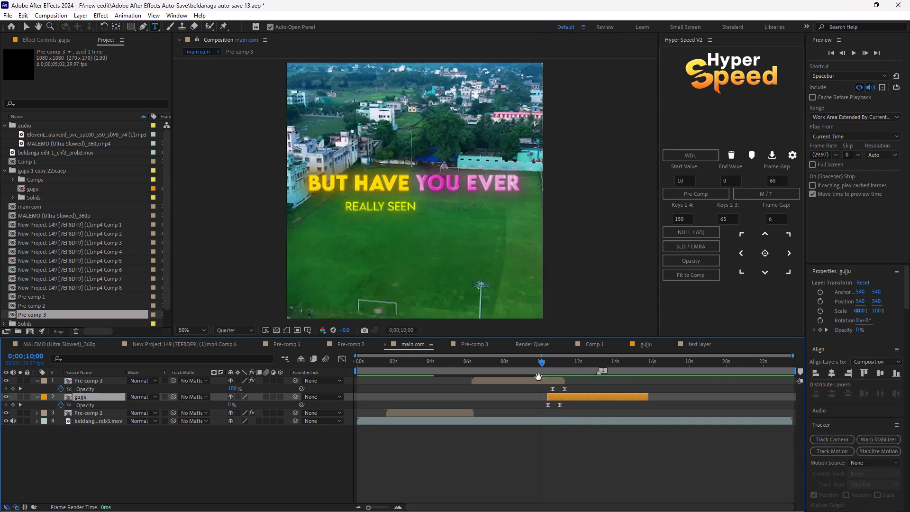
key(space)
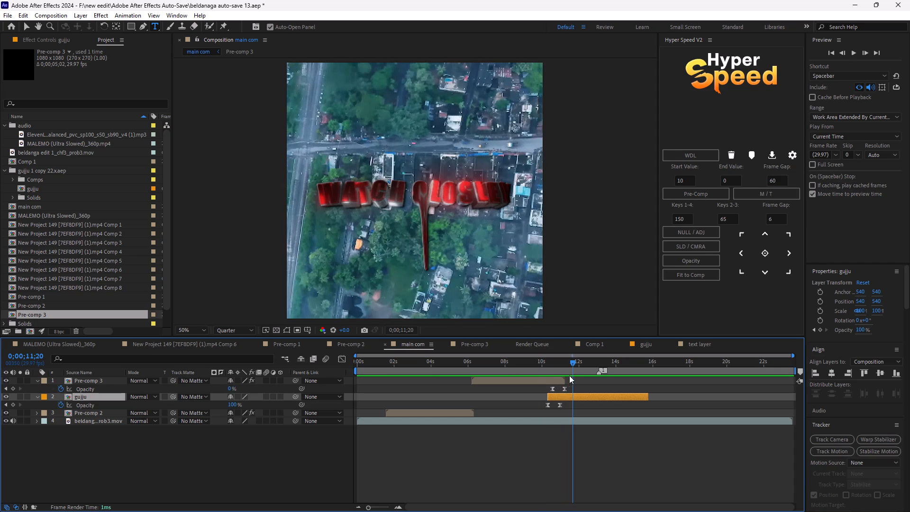
Move Pre-comp 3 later to end at about 0;00;11;20, realign gujju's start with its fade-out, and preview from 0;00;10;05.
drag(554, 383, 562, 385)
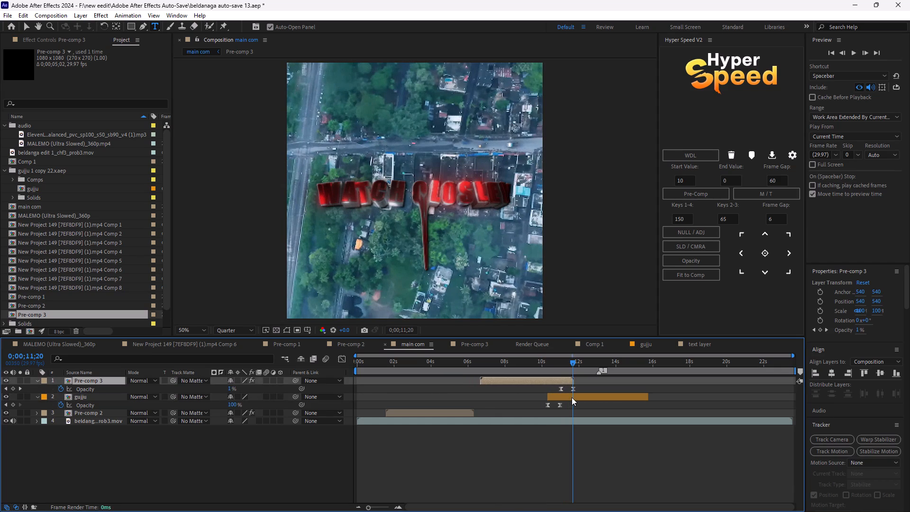
drag(572, 397, 583, 396)
drag(573, 359, 545, 373)
key(space)
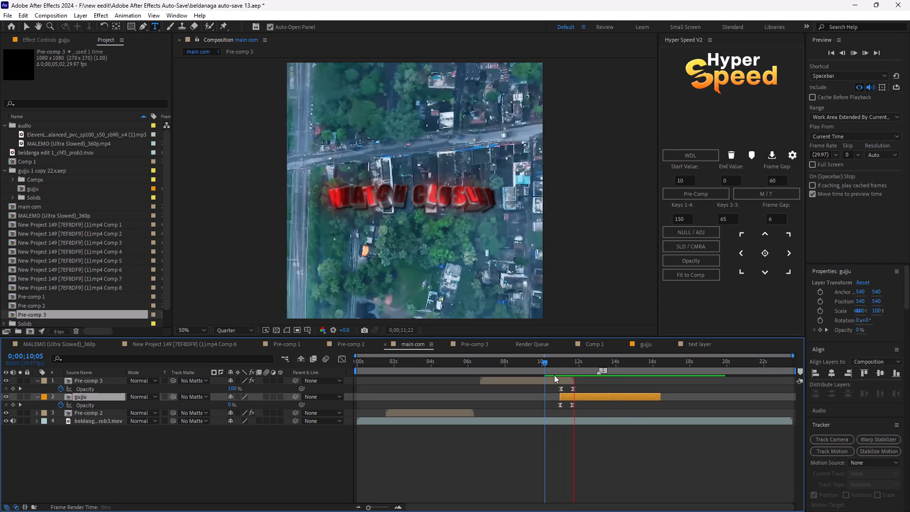
key(space)
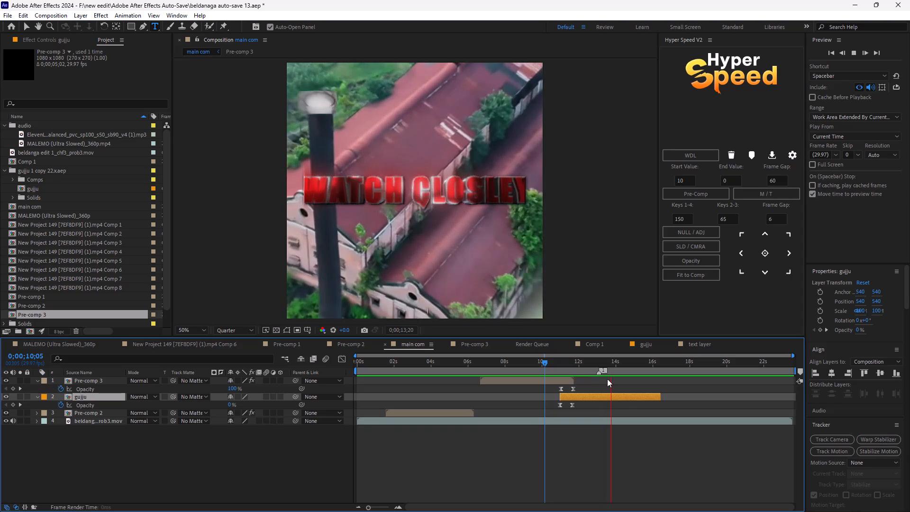
Move gujju's last Time Remap keyframe earlier to 0;00;13;22 and preview the faster text animation from 0;00;10;22.
key(t)
key(t)
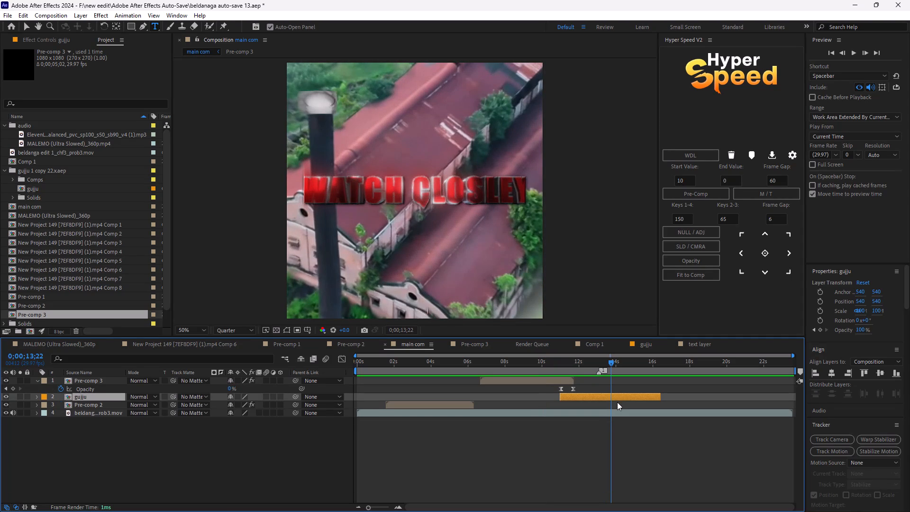
key(u)
drag(626, 406, 611, 410)
click(611, 410)
double_click(612, 406)
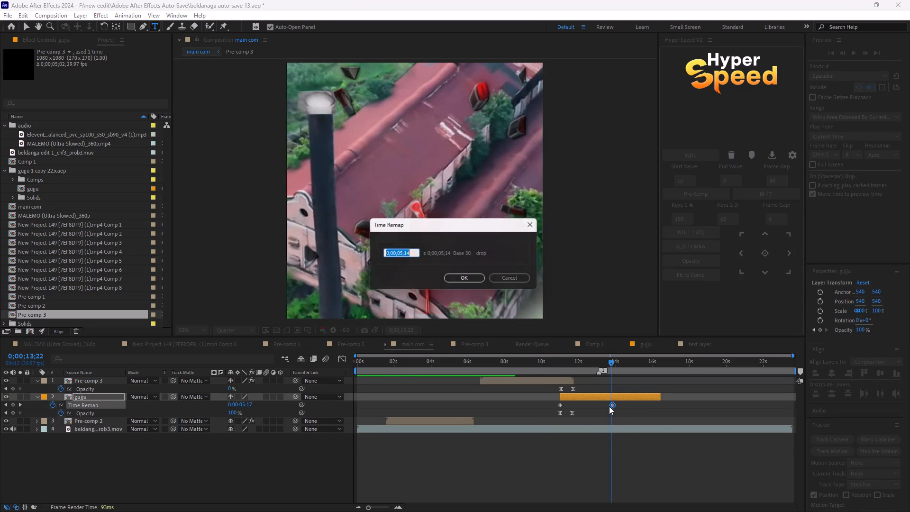
click(533, 227)
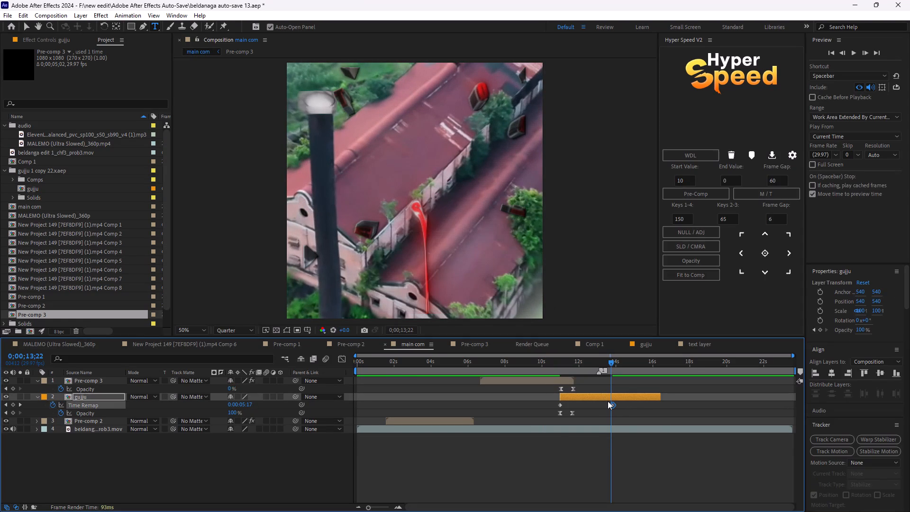
click(610, 402)
click(608, 399)
click(610, 404)
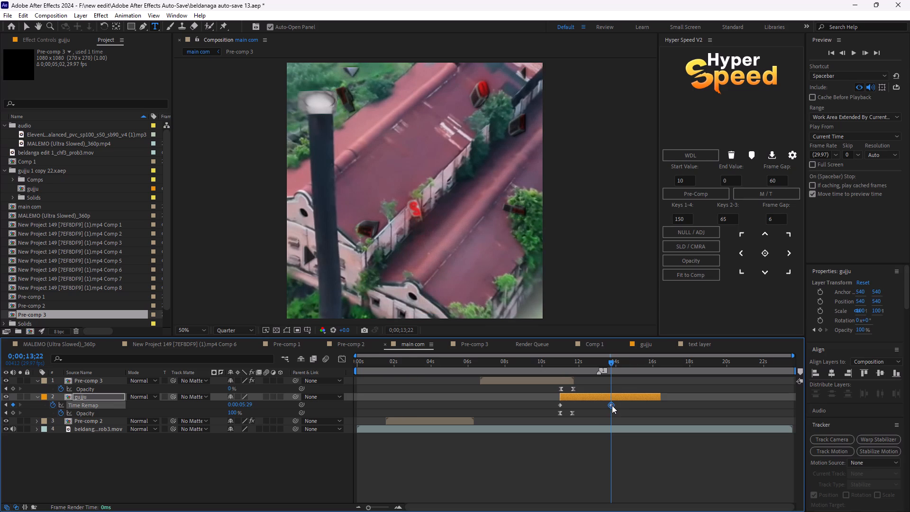
drag(610, 360, 554, 382)
click(584, 465)
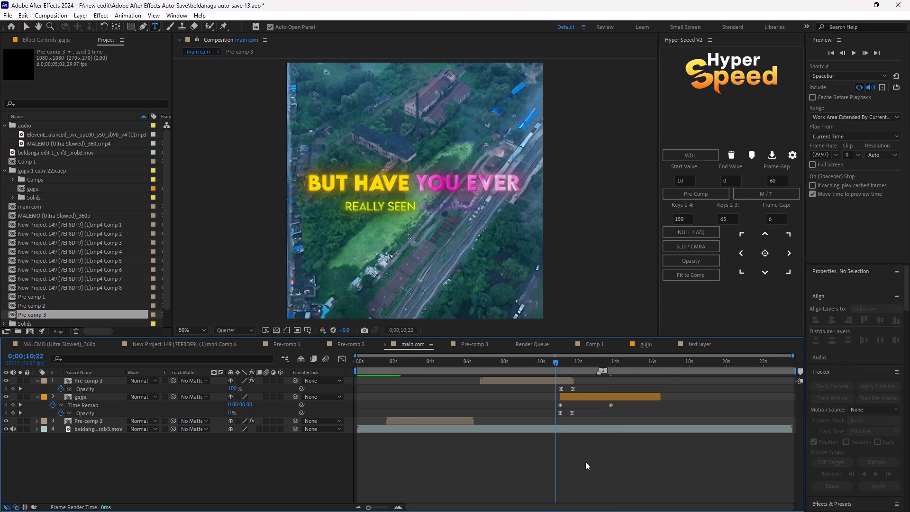
key(space)
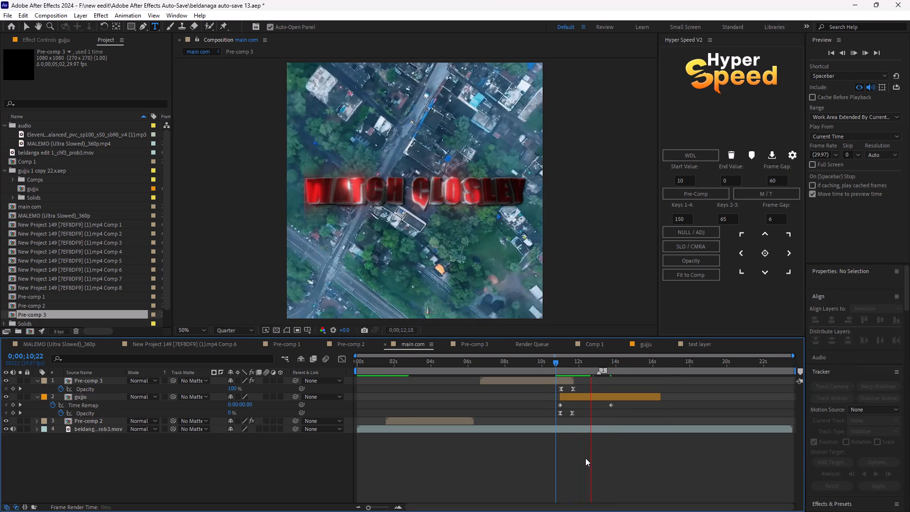
key(space)
Apply Easy Ease to both of gujju's Time Remap keyframes and lengthen their influence towards each other in the speed graph.
drag(629, 404, 555, 408)
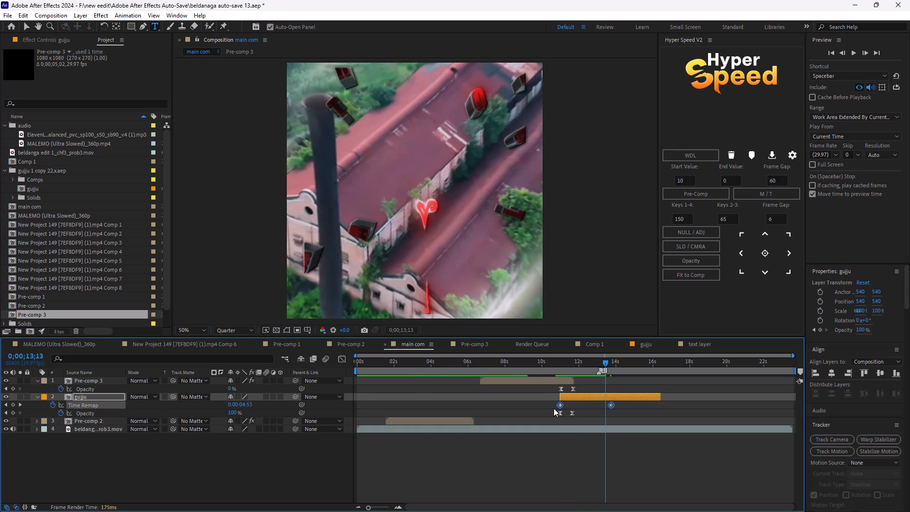
key(F9)
click(337, 358)
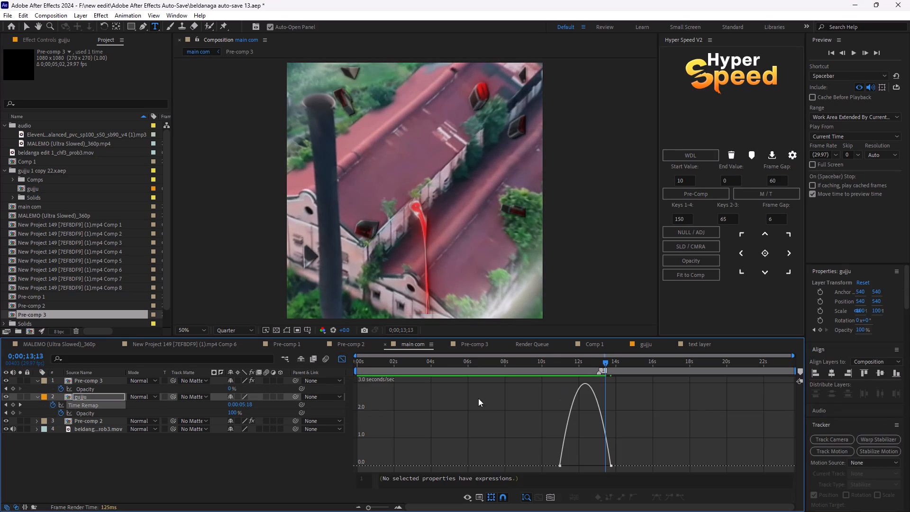
drag(550, 455, 567, 475)
drag(568, 465, 570, 465)
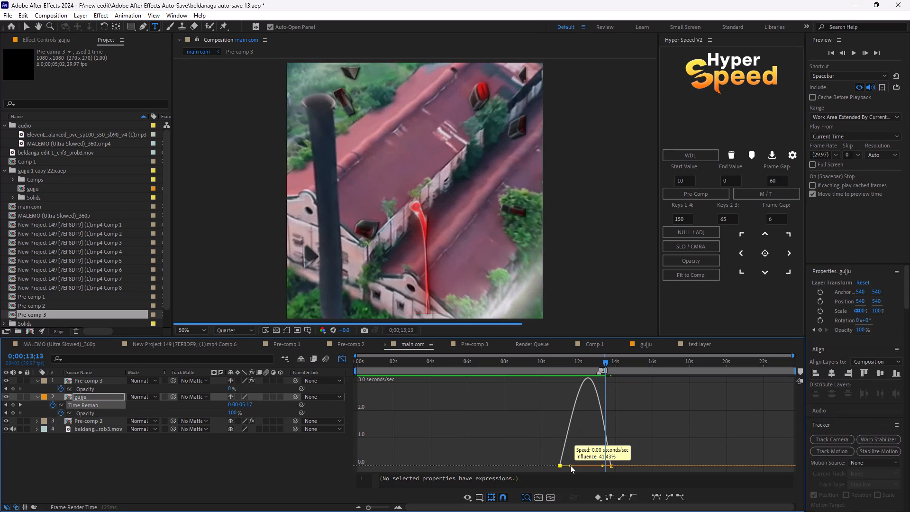
drag(570, 465, 573, 466)
drag(602, 466, 598, 466)
Preview the eased gujju text animation from 0;00;10;28 through its shatter.
drag(606, 363, 559, 389)
key(space)
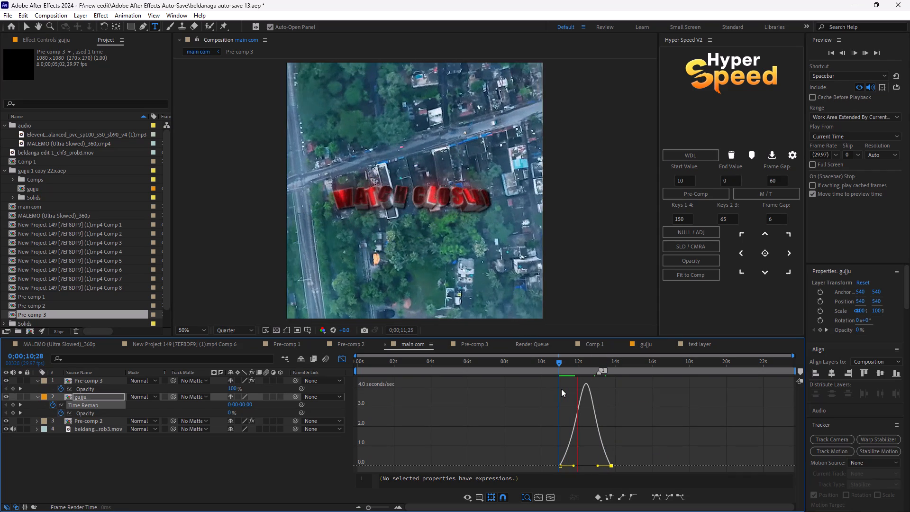
key(space)
click(347, 361)
key(space)
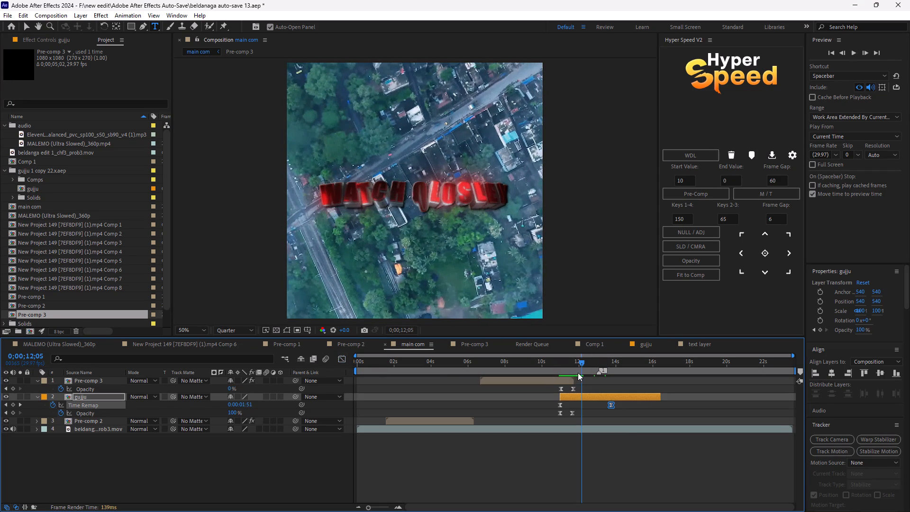
click(629, 458)
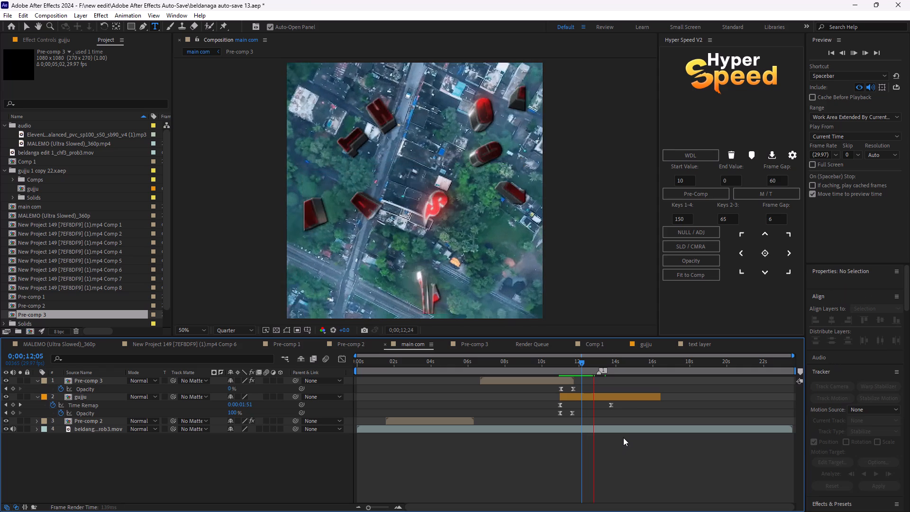
key(space)
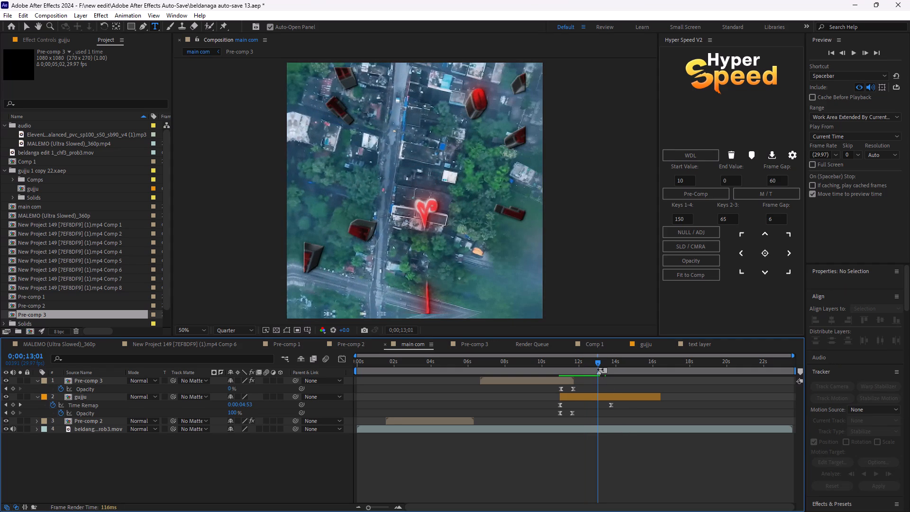
Keyframe a fade-out on gujju's Opacity, from 100% at 0;00;13;02 to 0% at 0;00;13;29.
key(t)
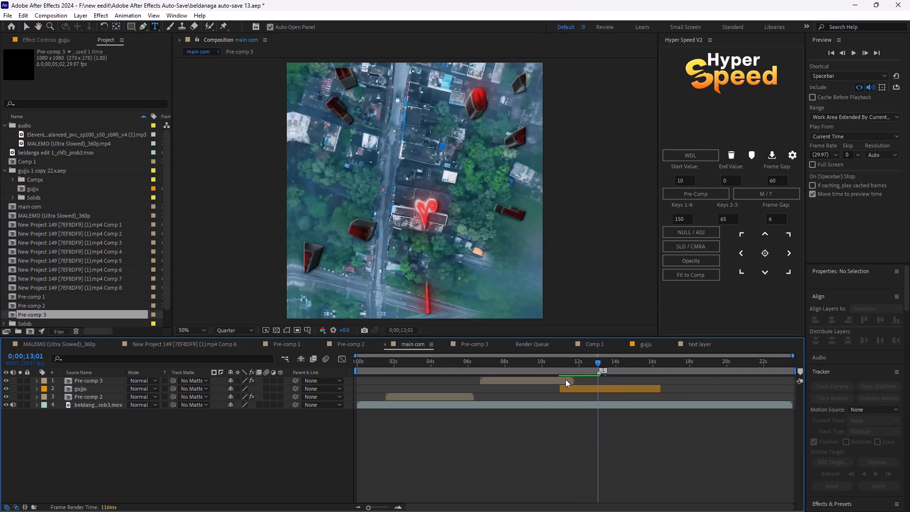
key(t)
drag(601, 362, 600, 368)
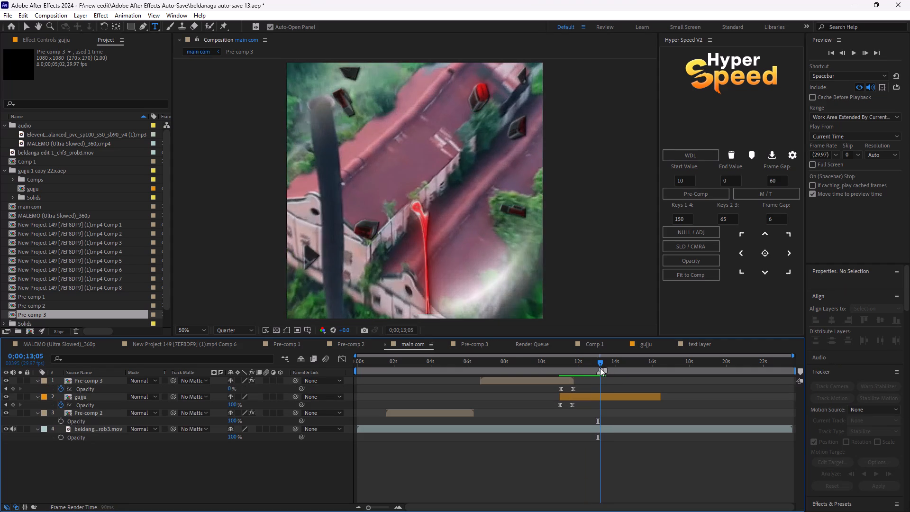
drag(600, 368, 599, 368)
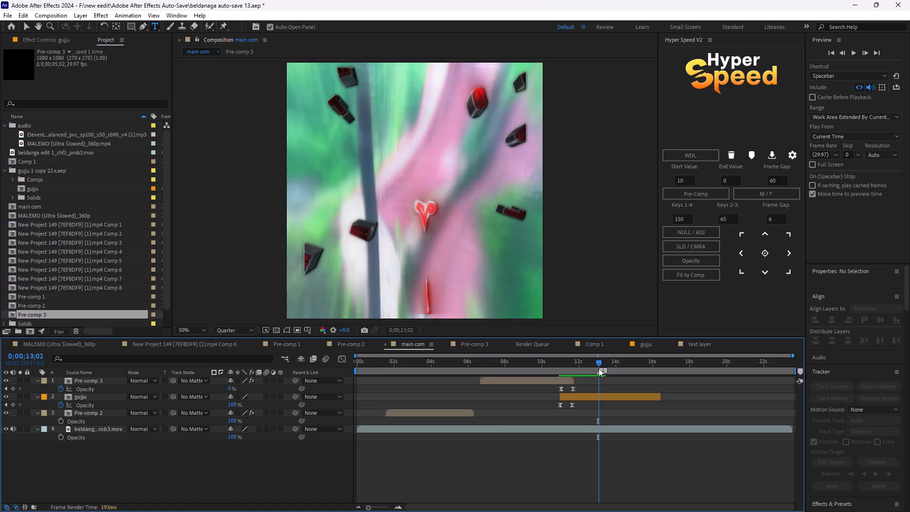
drag(599, 368, 599, 369)
click(14, 404)
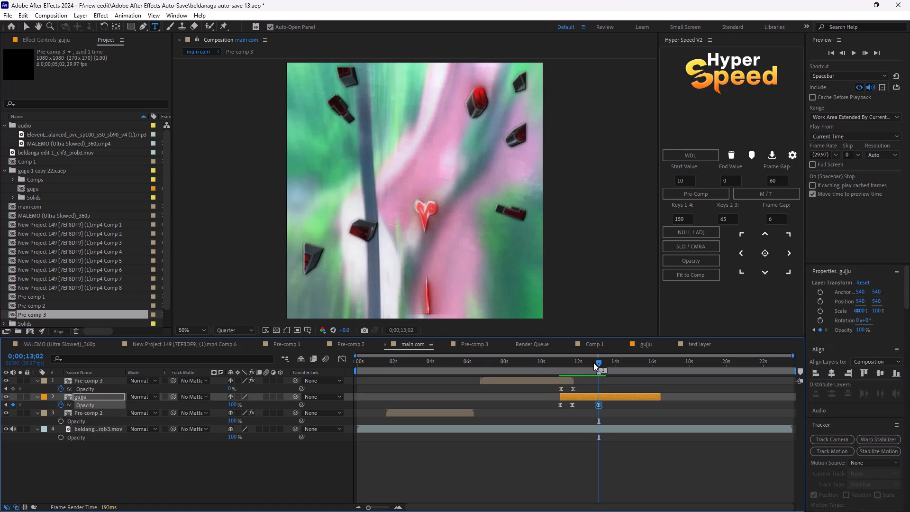
drag(601, 362, 617, 371)
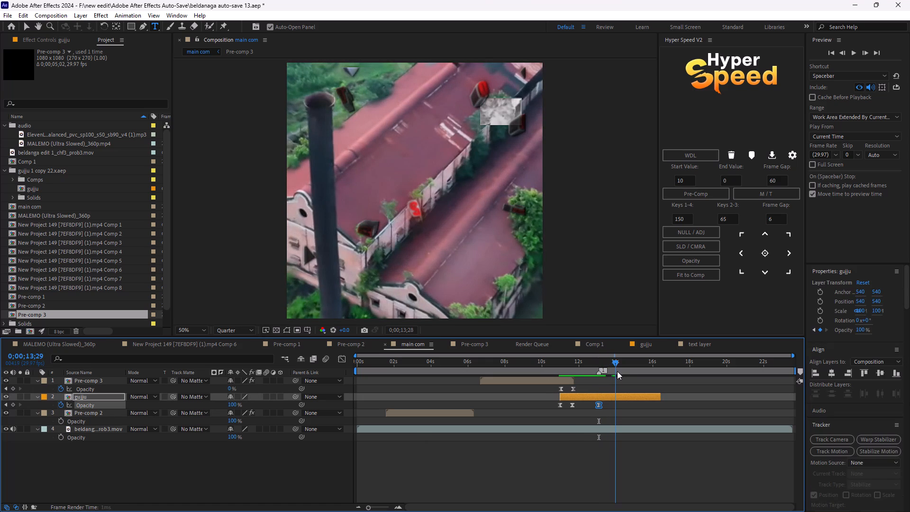
drag(617, 371, 617, 372)
click(232, 405)
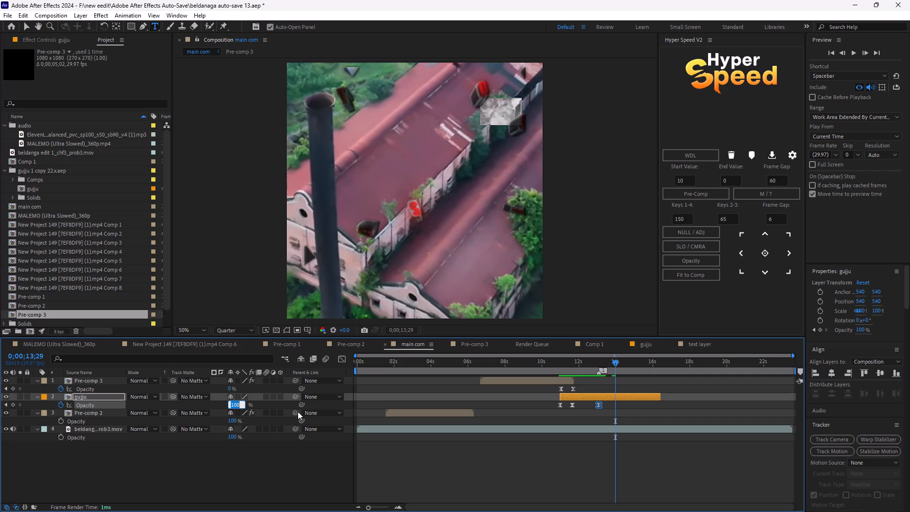
key(BackSpace)
key(0)
key(Return)
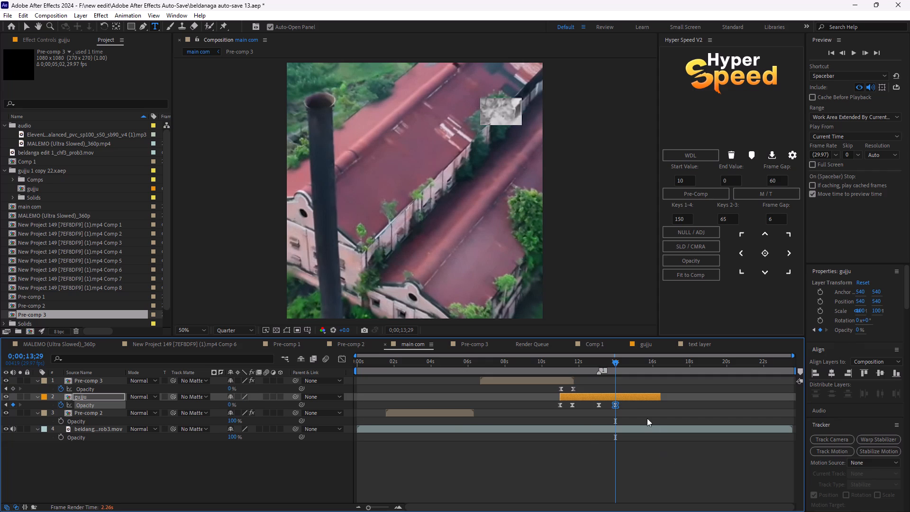
Lengthen the last fade-out keyframe's influence towards the previous one in gujju's Opacity speed graph, and preview from 0;00;12;25.
drag(647, 418, 590, 407)
click(340, 355)
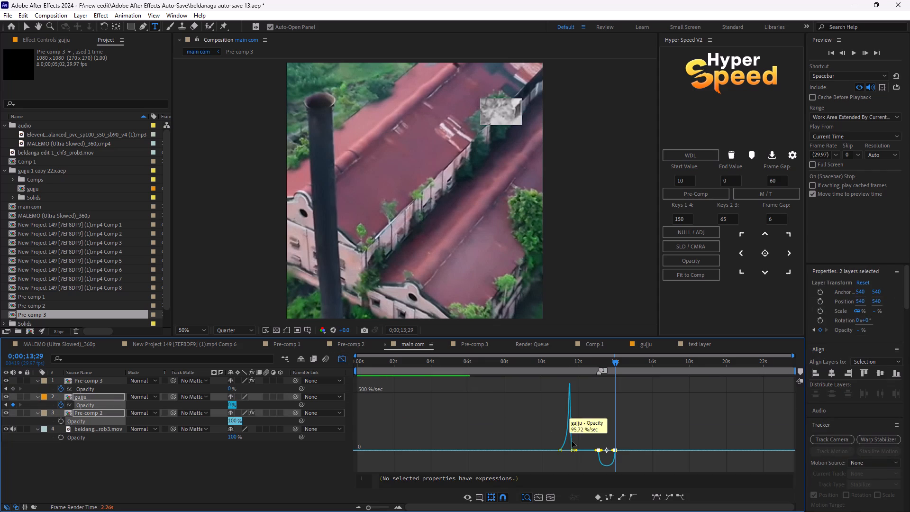
click(602, 450)
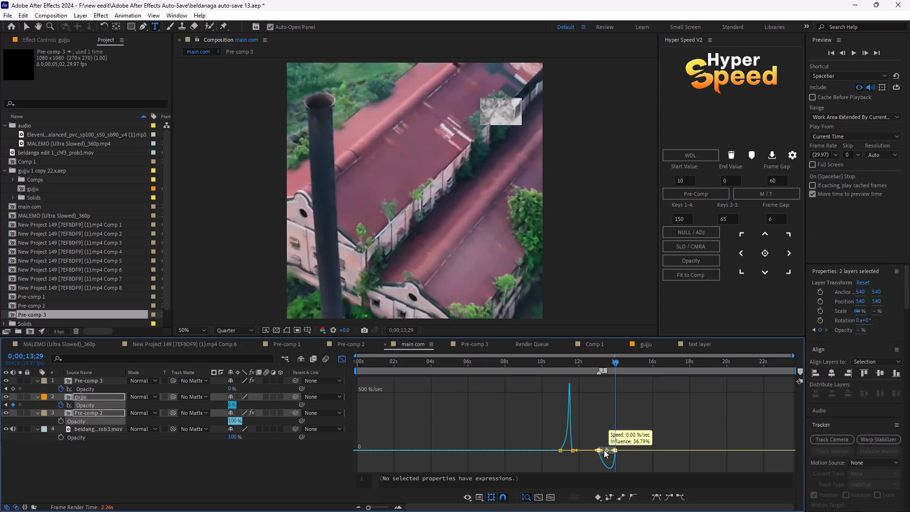
key(ctrl+z)
drag(610, 451, 605, 451)
drag(619, 363, 594, 375)
key(space)
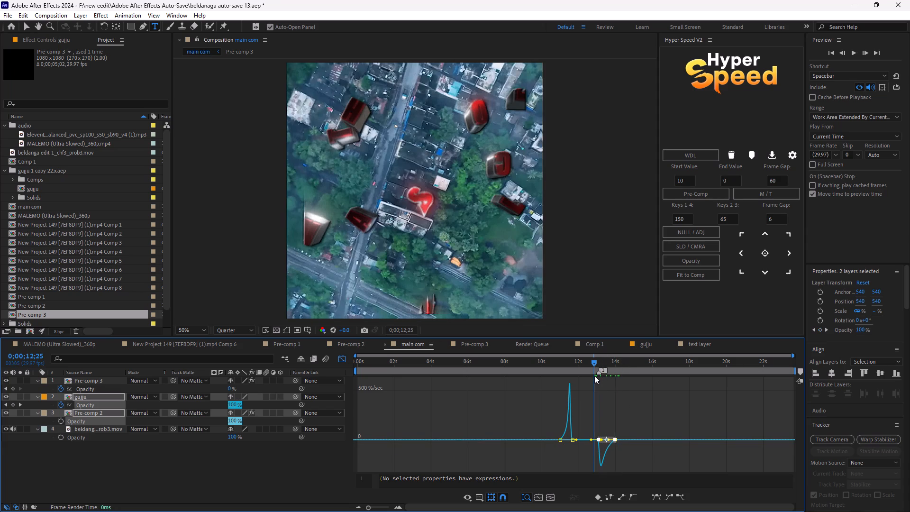
key(space)
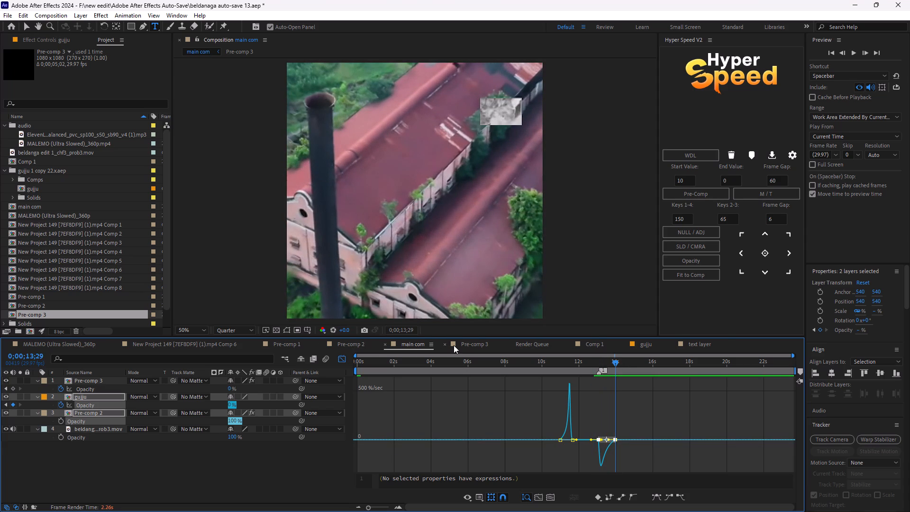
click(339, 361)
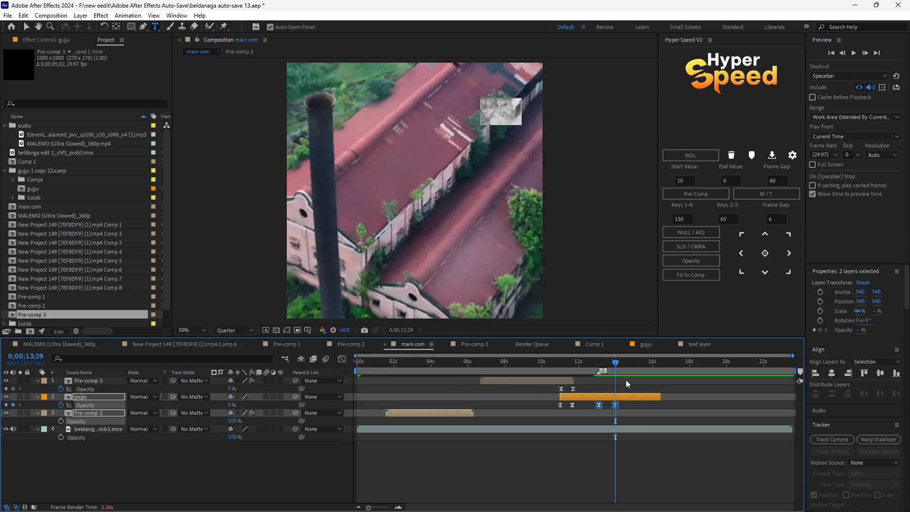
Return main com to 0;00;00;00 and save the project.
drag(616, 364, 337, 393)
click(410, 450)
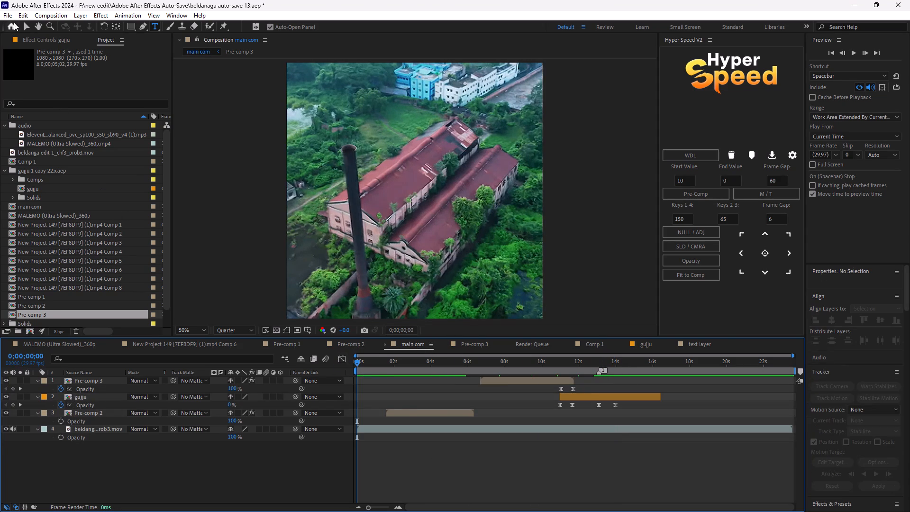
click(6, 10)
click(7, 17)
click(54, 108)
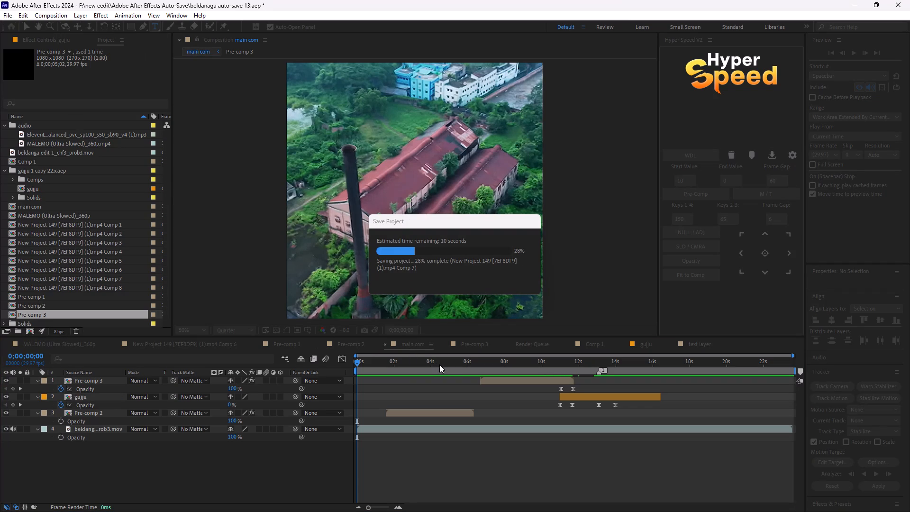
Preview main com from the beginning and replay Pre-comp 3's text entrance from about 0;00;06;06.
key(space)
click(467, 465)
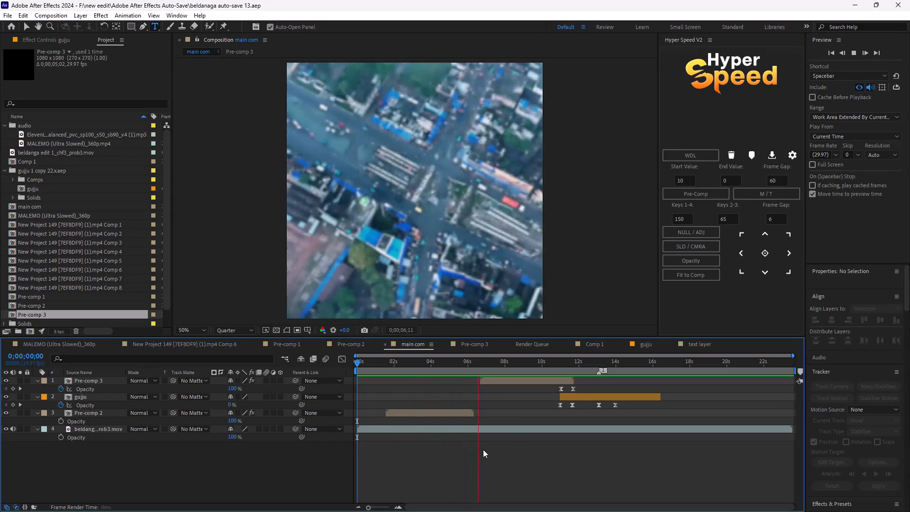
key(space)
drag(497, 355, 486, 364)
drag(485, 364, 470, 371)
key(space)
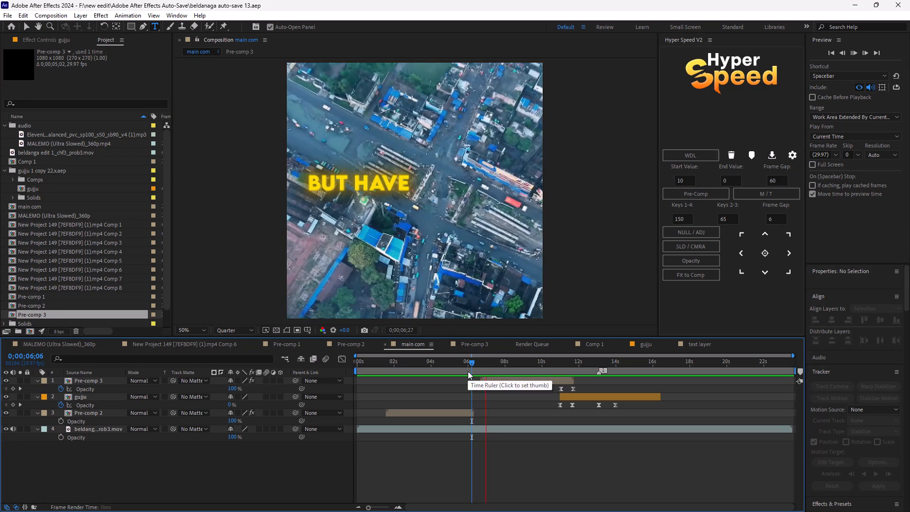
key(space)
drag(483, 360, 472, 366)
key(space)
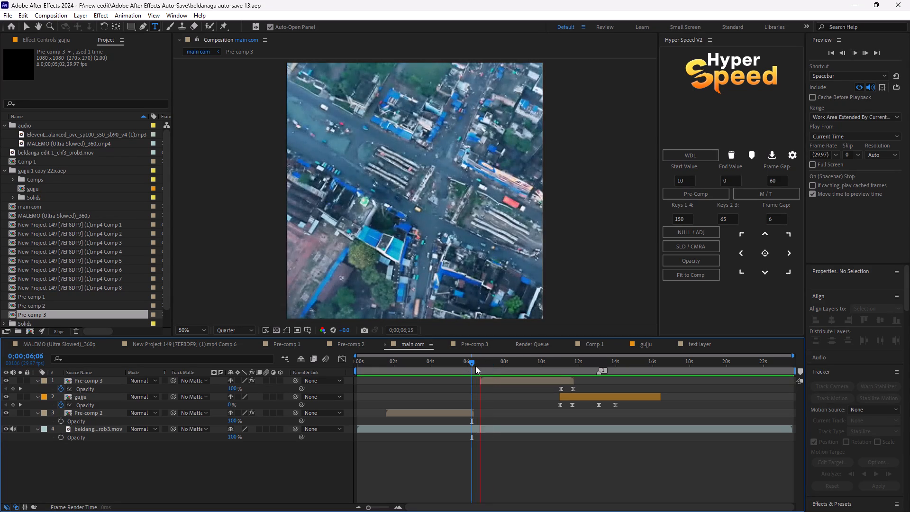
key(space)
Shift Pre-comp 3 a few frames earlier and preview from 0;00;06;10 through the gujju text.
click(502, 378)
drag(489, 364, 474, 368)
key(space)
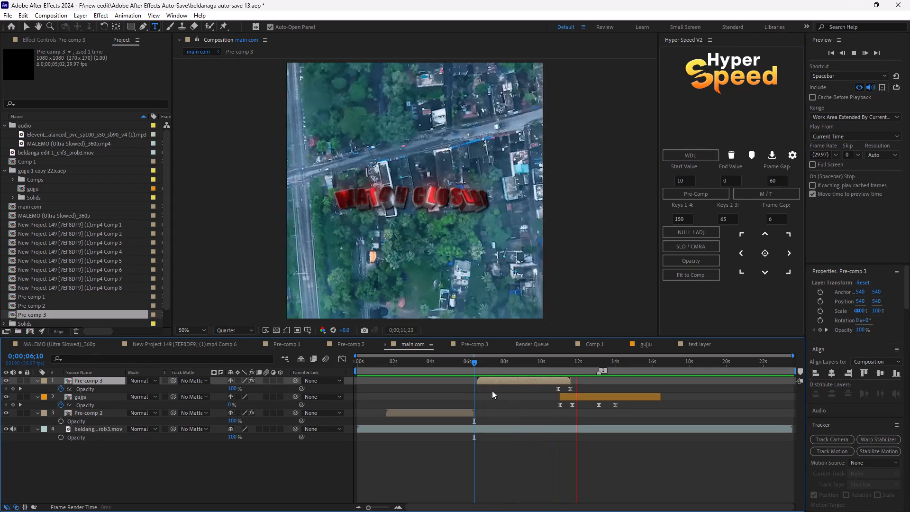
key(space)
Shift gujju a few frames earlier to realign with Pre-comp 3's fade-out, and preview its transition and fade-out from 0;00;10;15.
click(567, 398)
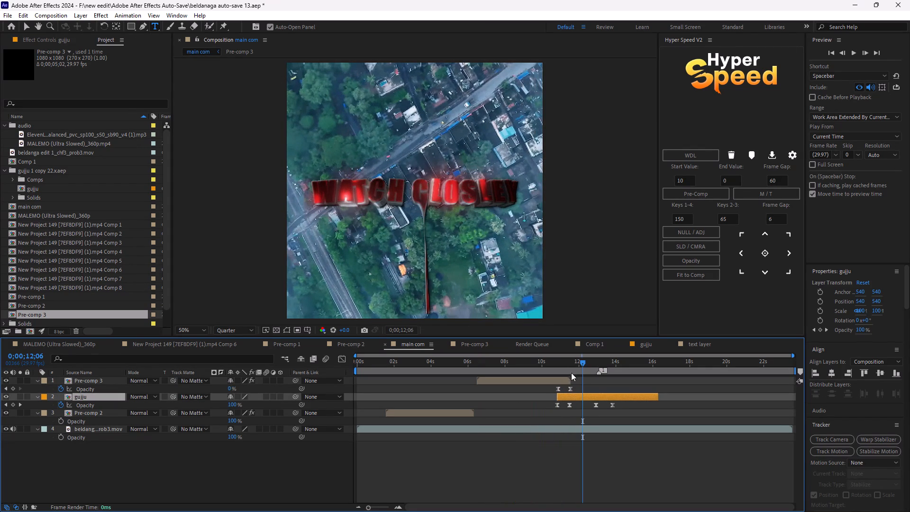
drag(589, 357, 586, 361)
drag(585, 363, 554, 381)
key(space)
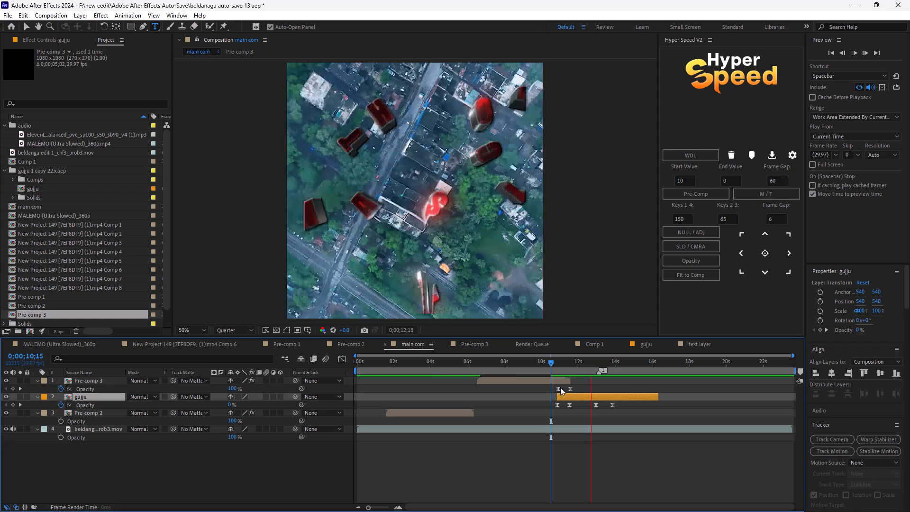
key(space)
drag(609, 363, 589, 374)
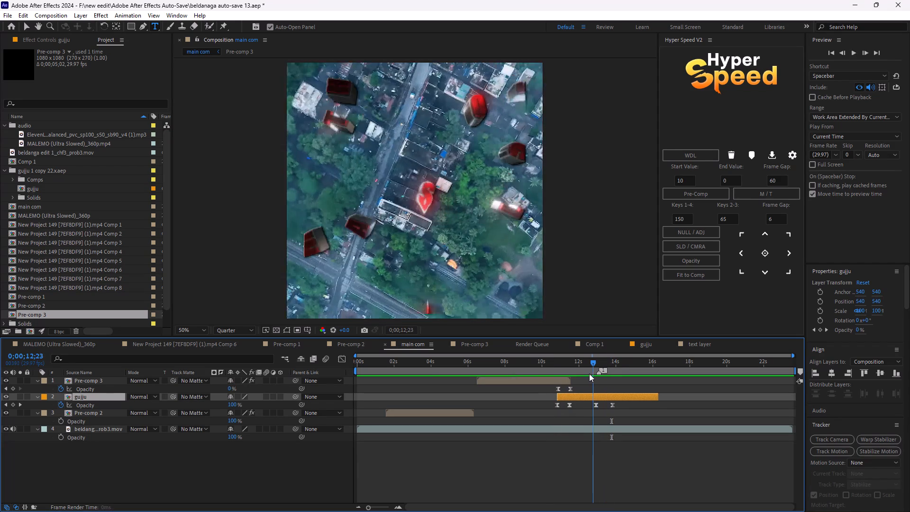
drag(589, 374, 587, 374)
key(space)
key(space)
drag(601, 359, 596, 364)
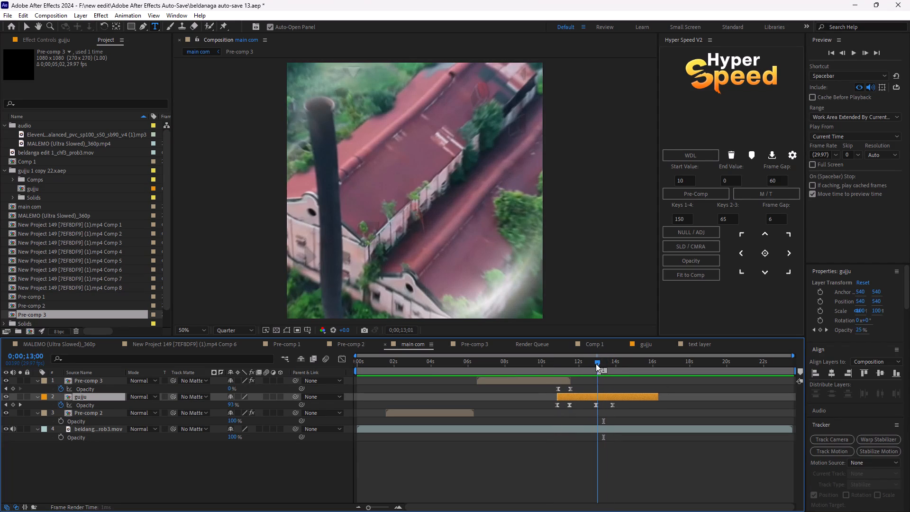
drag(596, 364, 592, 366)
Apply Easy Ease to gujju's two middle Opacity keyframes and check the shattered text at 0;00;12;19.
drag(605, 411, 568, 407)
key(F9)
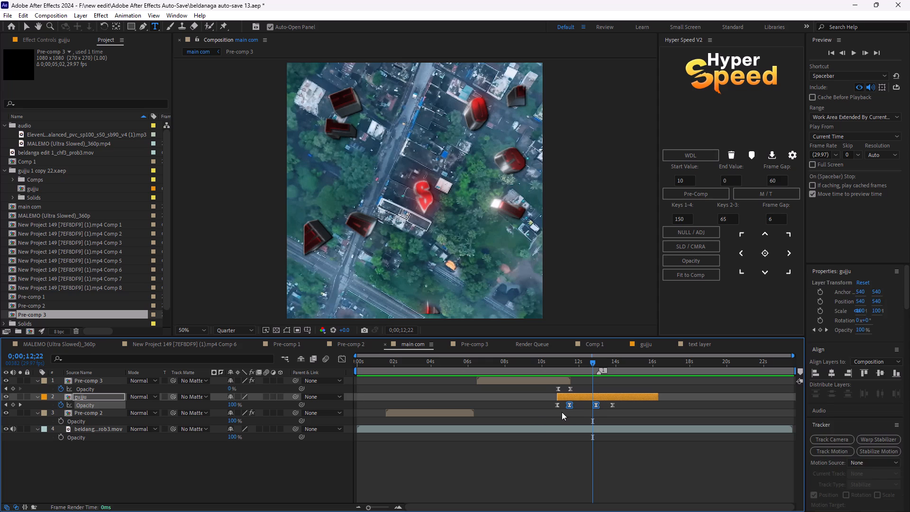
click(569, 458)
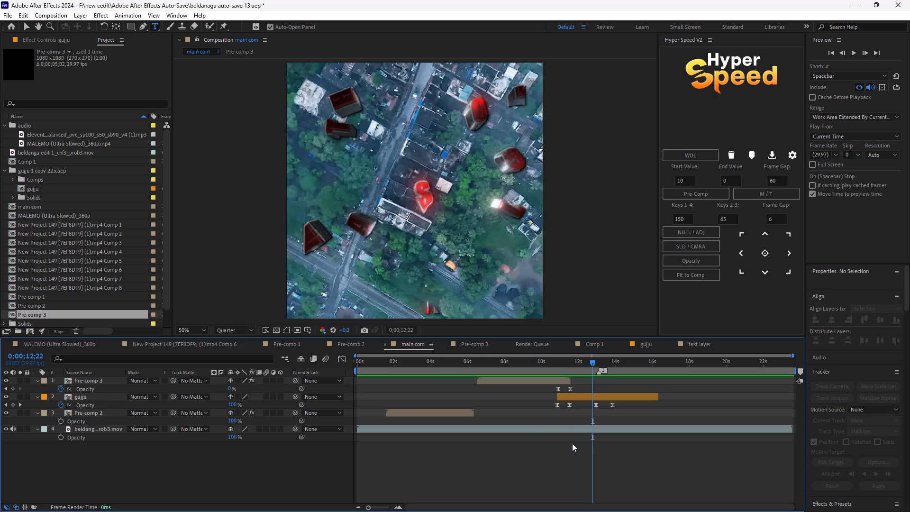
click(592, 363)
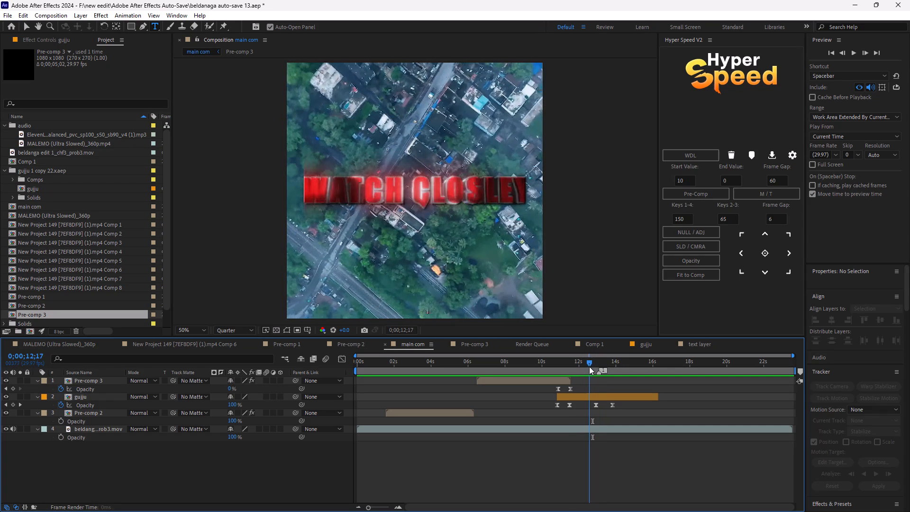
Open the gujju comp at 0:00:02:56 and review the effects applied to its text gujju layer.
click(658, 346)
drag(695, 362, 601, 376)
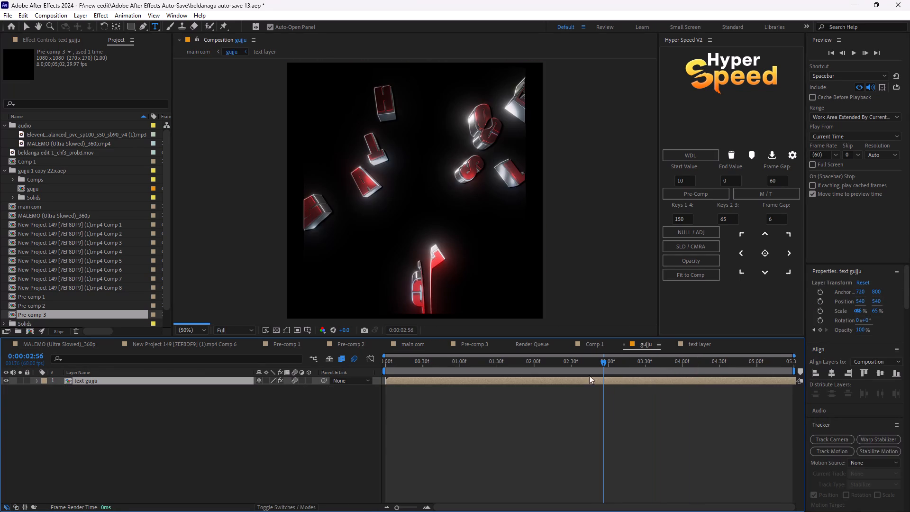
click(68, 42)
scroll(51, 111, up, 3)
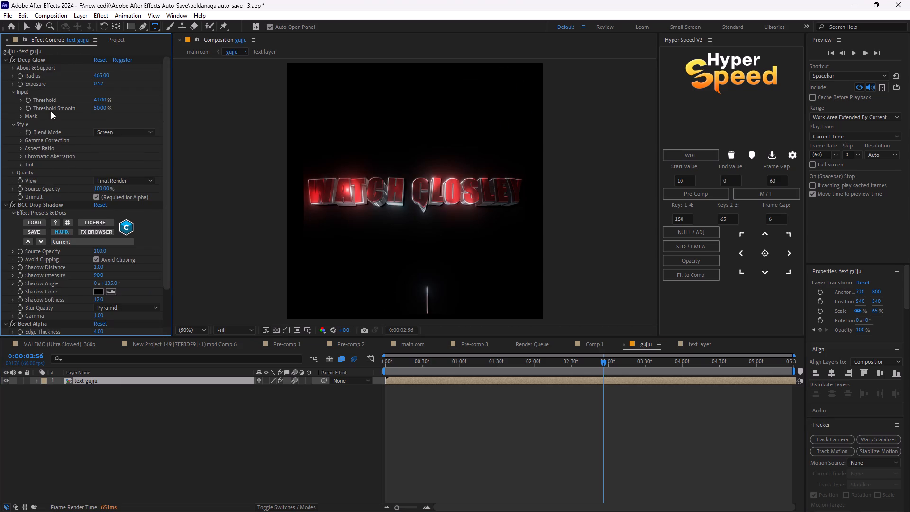
scroll(49, 135, down, 4)
scroll(55, 208, down, 2)
scroll(65, 305, up, 6)
Open the text layer comp and examine 3D Text Solid's Element settings, including Group 1, World Transform and Custom Layers.
click(504, 382)
click(504, 382)
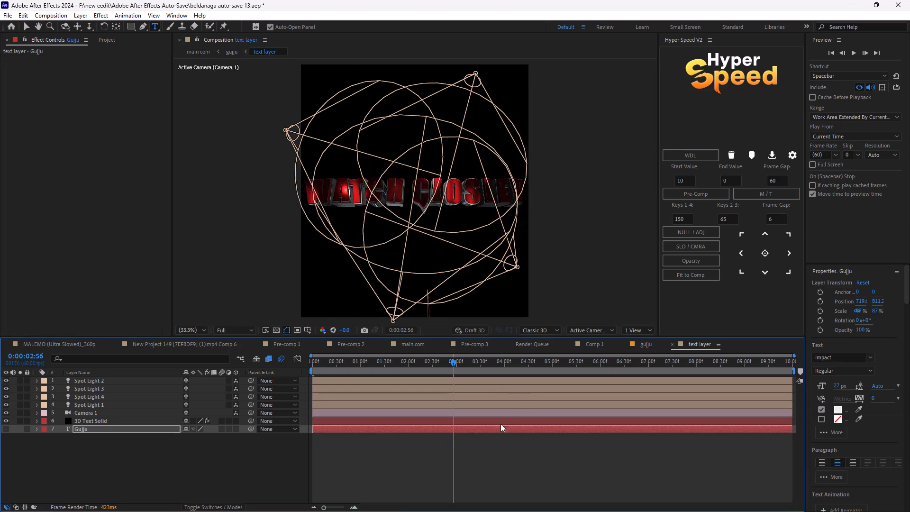
click(146, 419)
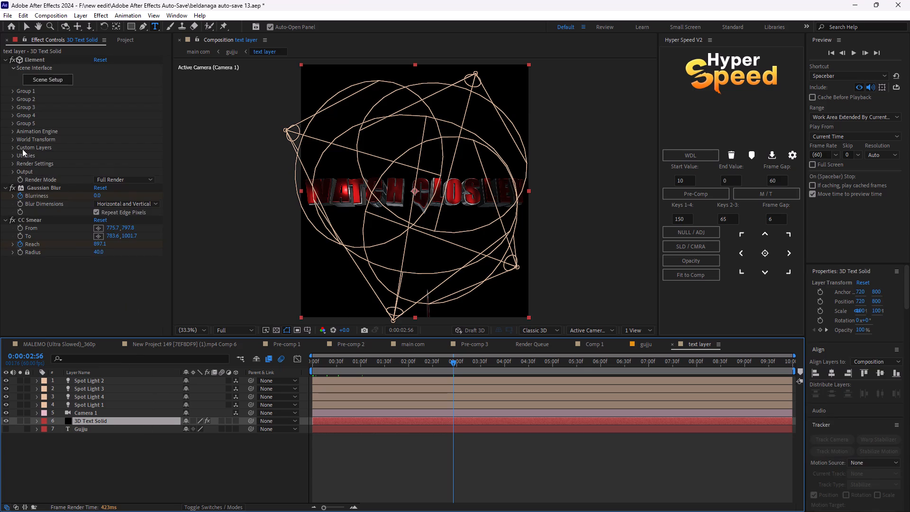
click(13, 149)
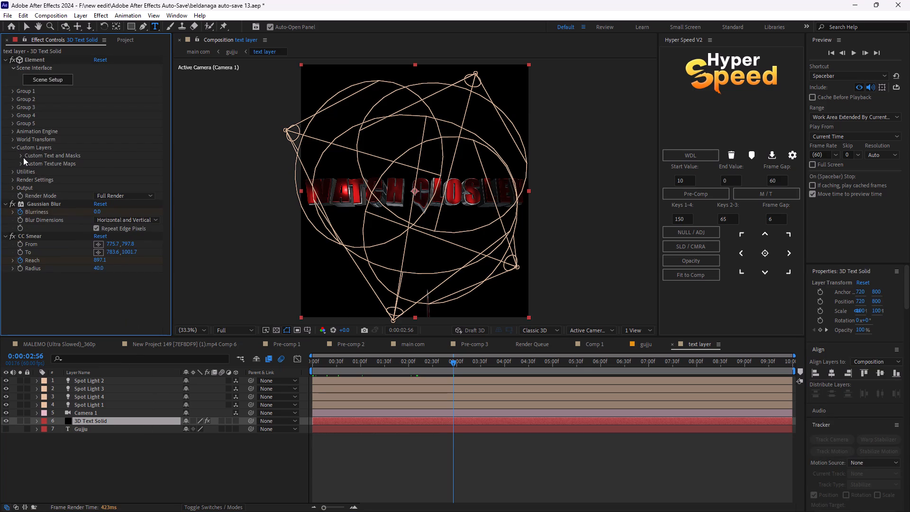
click(23, 154)
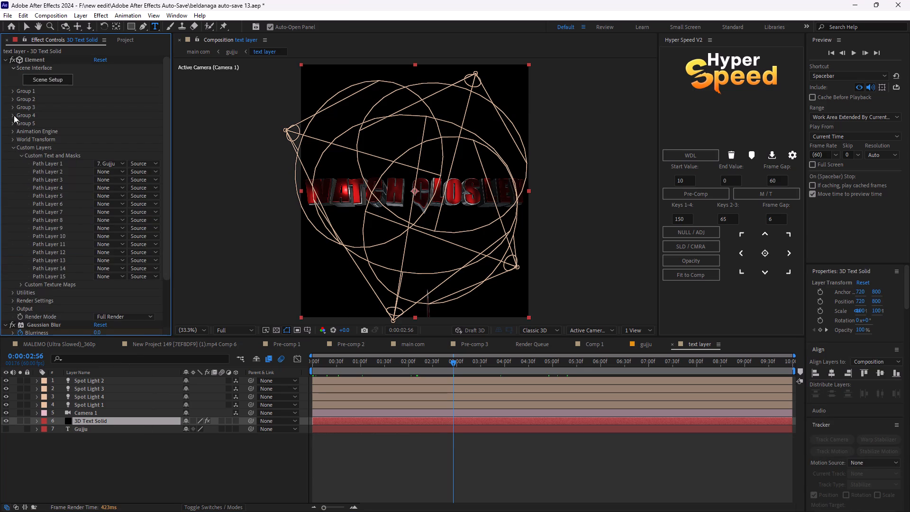
click(13, 91)
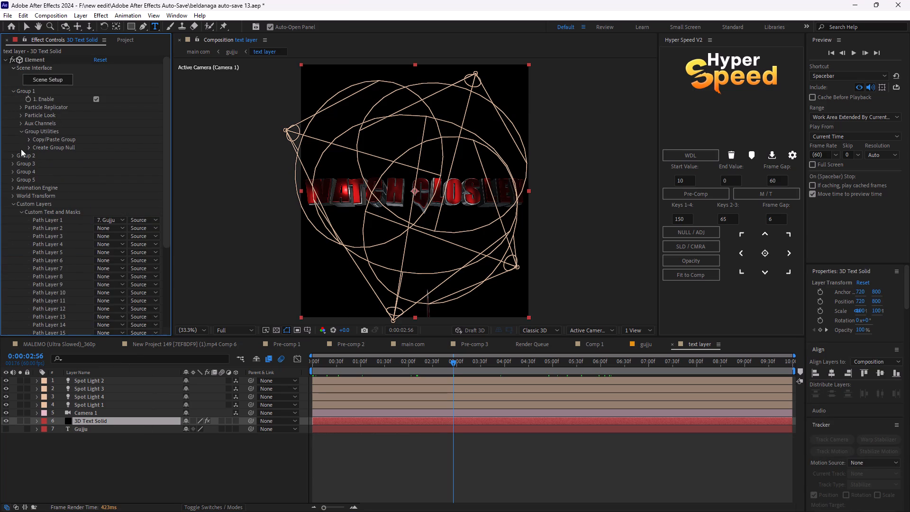
click(21, 117)
click(21, 117)
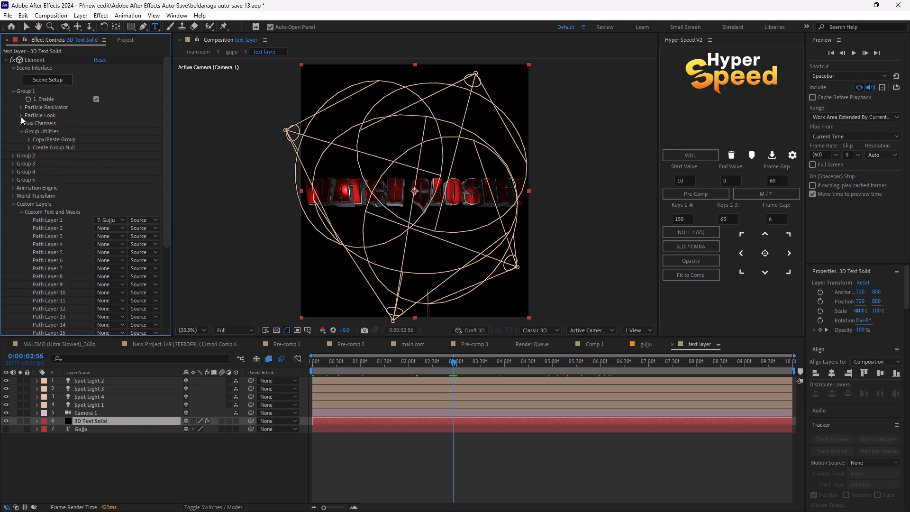
click(21, 117)
click(21, 117)
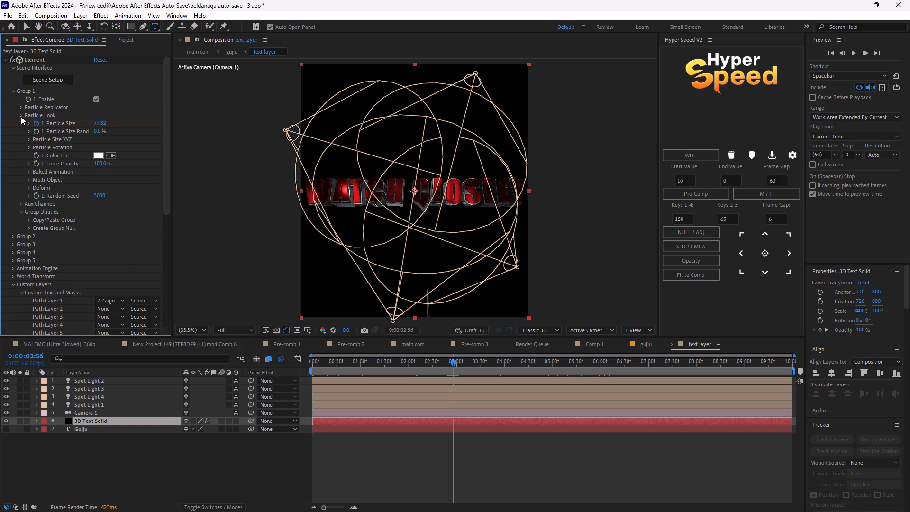
double_click(29, 139)
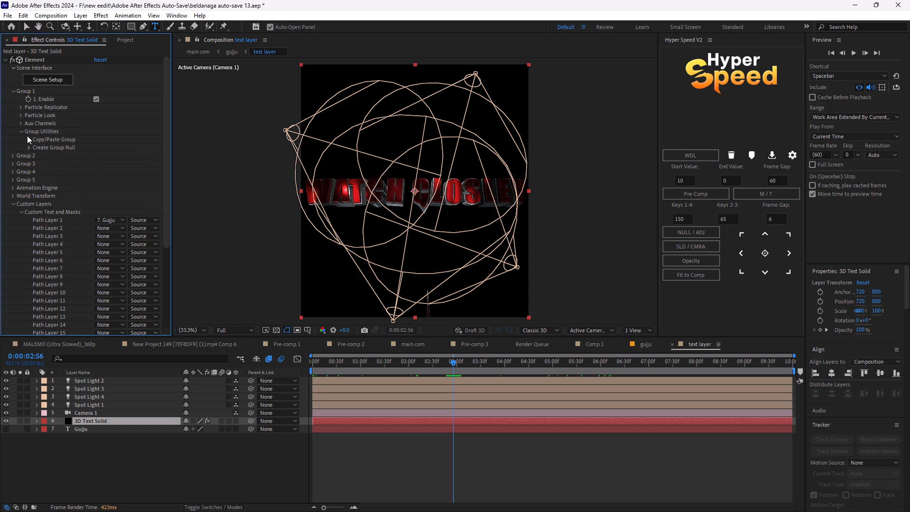
click(13, 193)
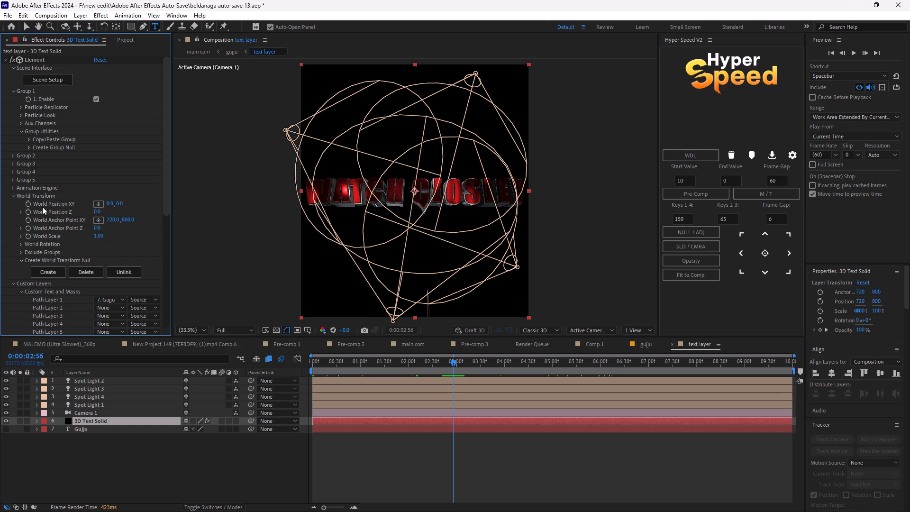
click(13, 183)
click(13, 183)
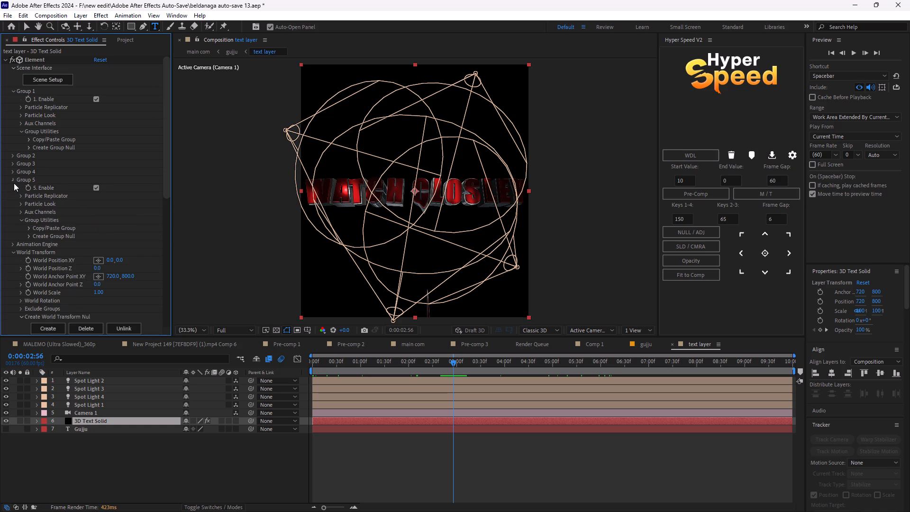
click(23, 108)
click(23, 108)
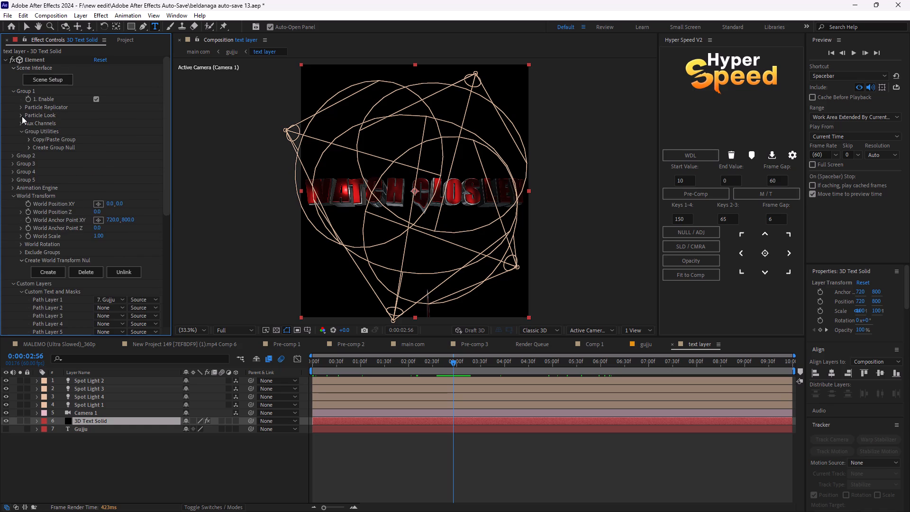
click(22, 116)
click(22, 116)
click(20, 126)
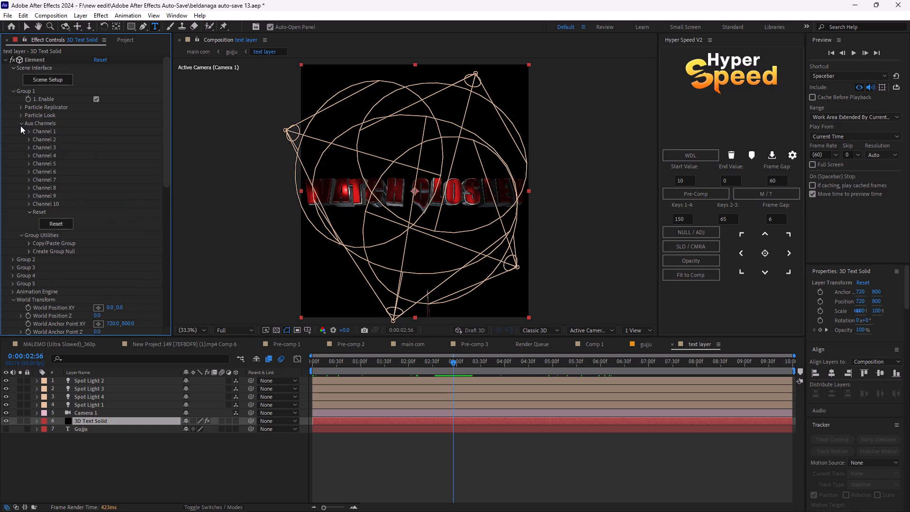
click(20, 126)
Reveal 3D Text Solid's keyframed properties at 0:00:02:52 and set Element's World Position Z to 540.
key(u)
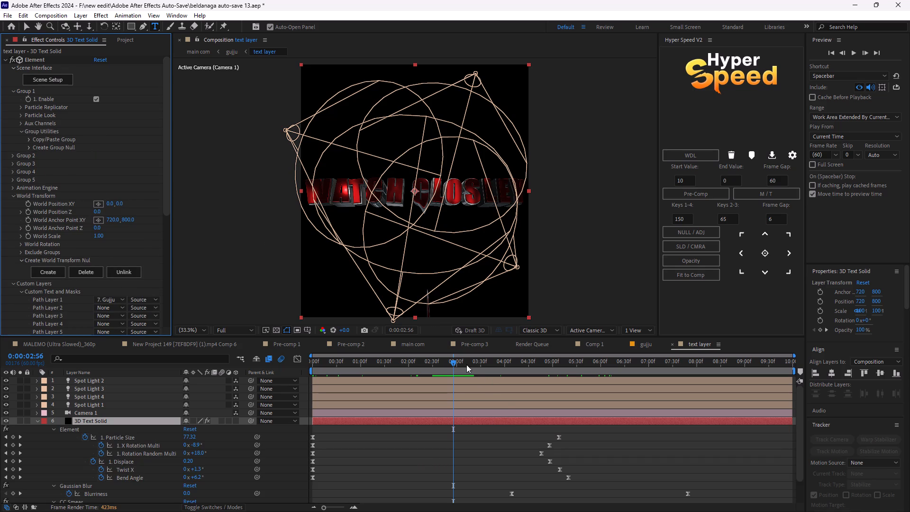
drag(459, 364, 450, 365)
scroll(464, 439, down, 3)
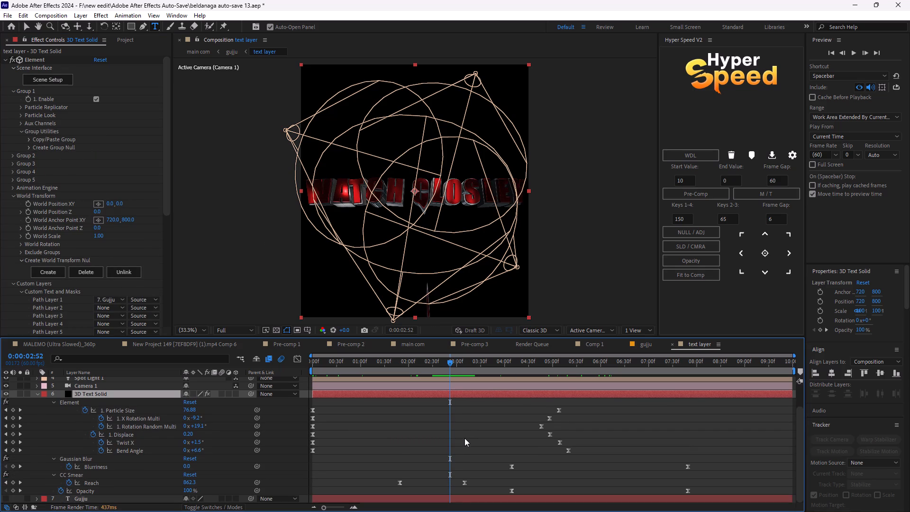
scroll(461, 434, up, 1)
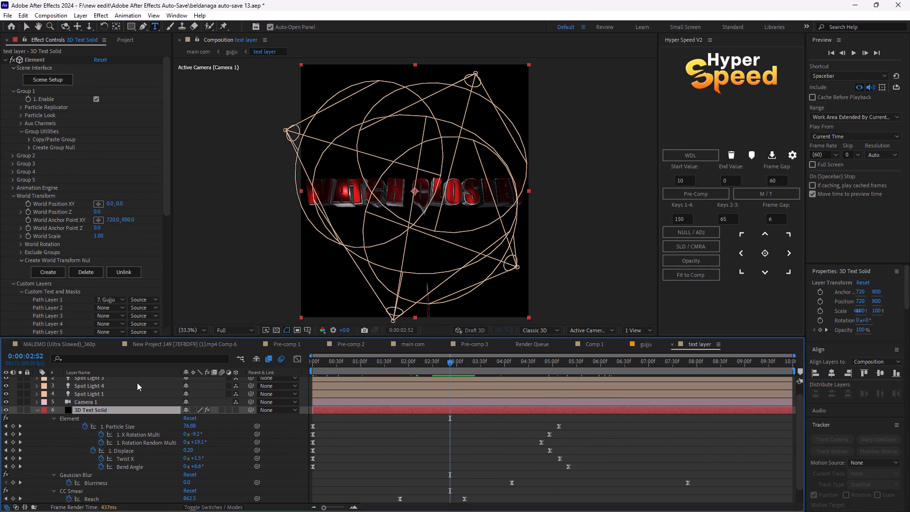
drag(99, 211, 125, 211)
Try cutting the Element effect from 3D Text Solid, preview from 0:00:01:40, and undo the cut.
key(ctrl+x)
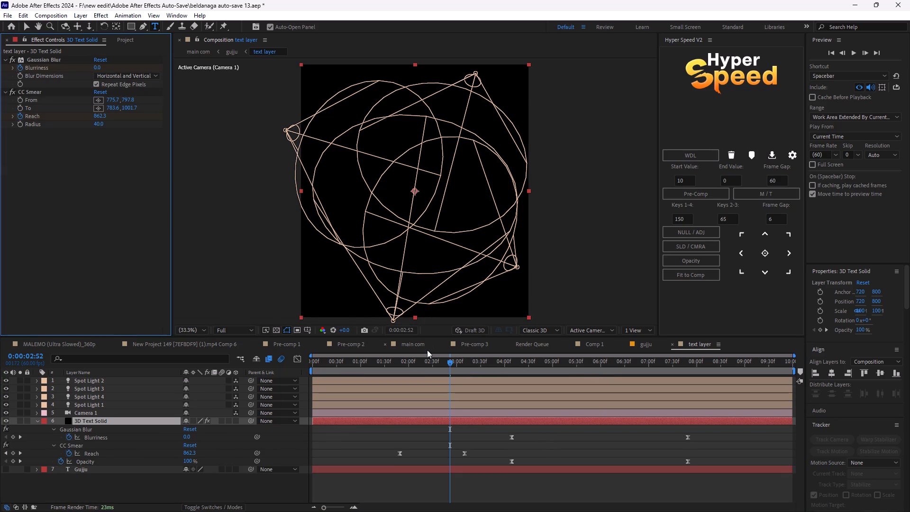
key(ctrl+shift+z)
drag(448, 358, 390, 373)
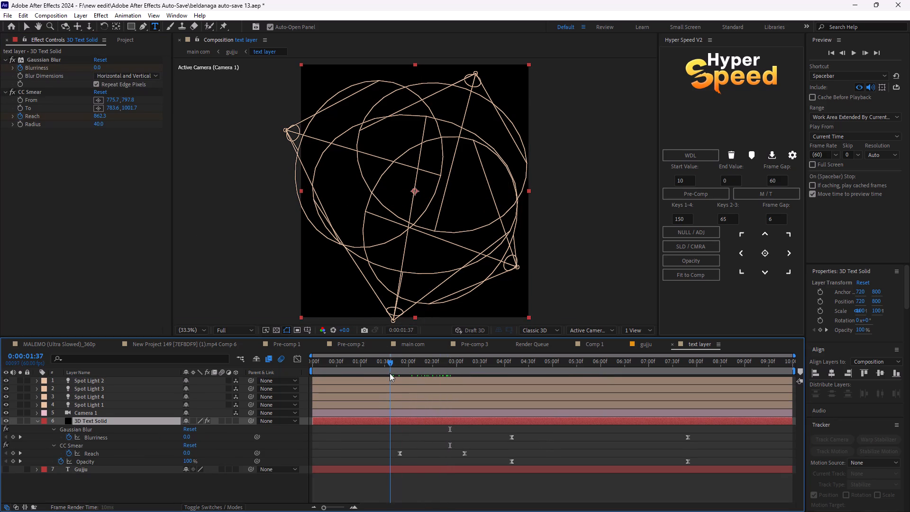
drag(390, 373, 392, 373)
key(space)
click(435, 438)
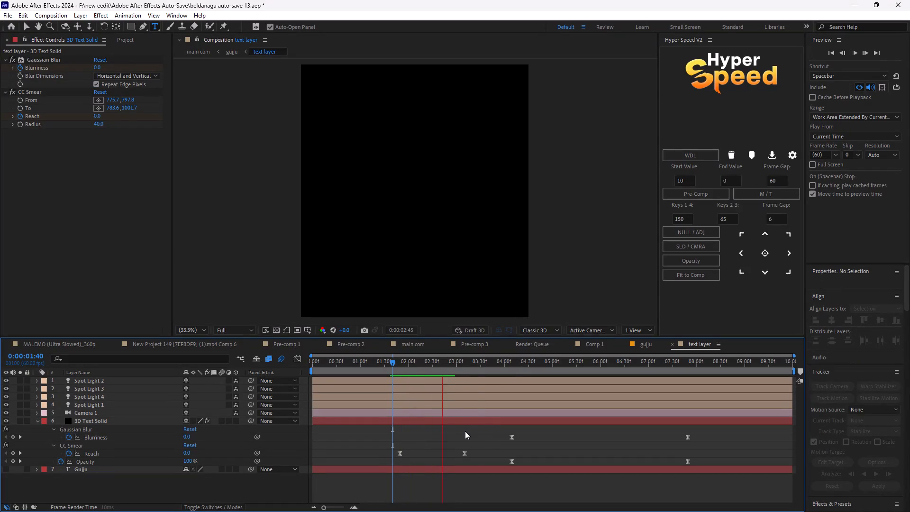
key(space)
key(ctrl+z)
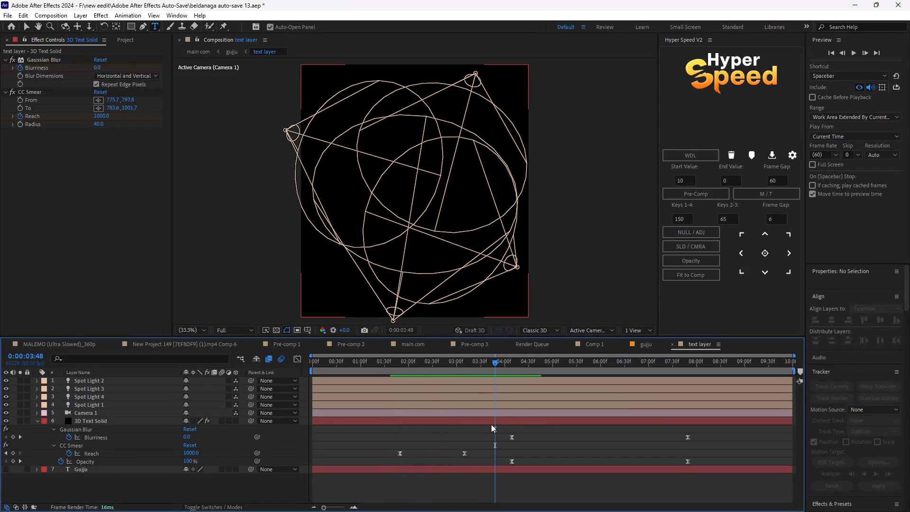
Preview the repositioned 3D text in text layer and in main com from 0;00;11;11 through the shattering.
key(space)
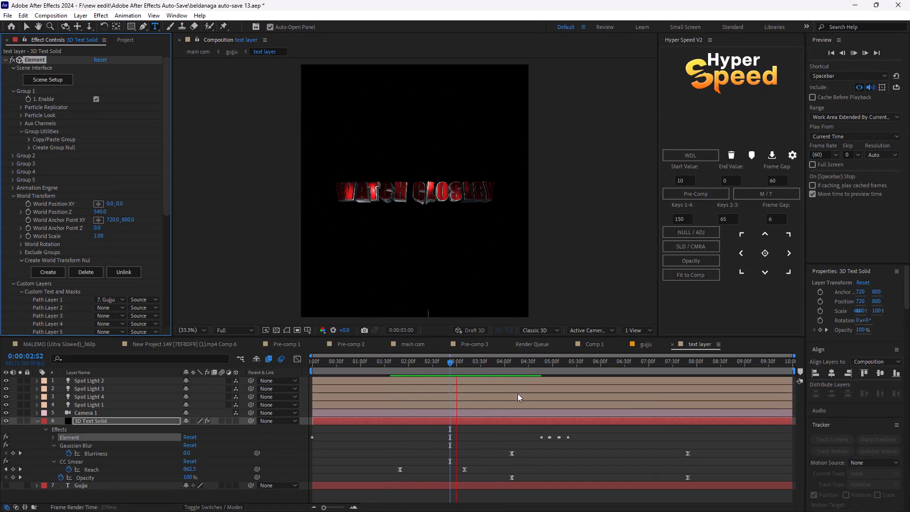
key(space)
drag(458, 359, 475, 365)
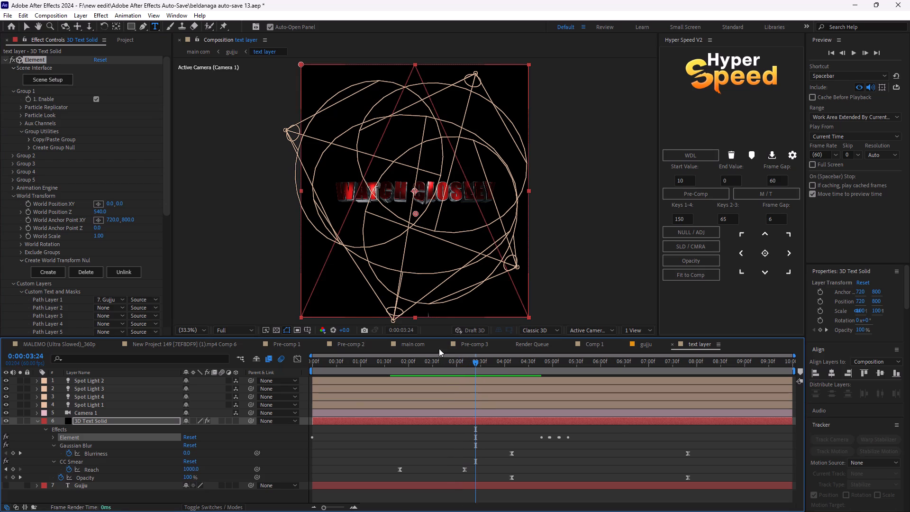
click(422, 344)
drag(616, 364, 567, 376)
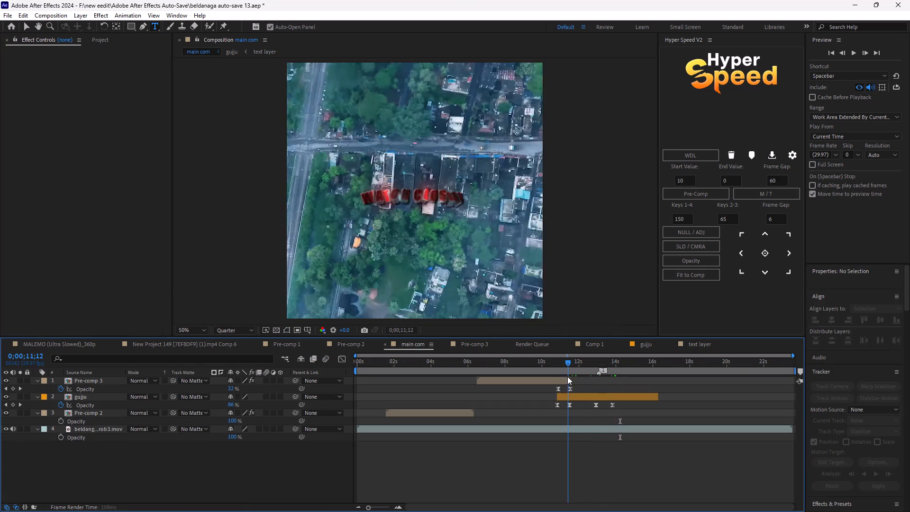
drag(567, 376, 567, 376)
key(space)
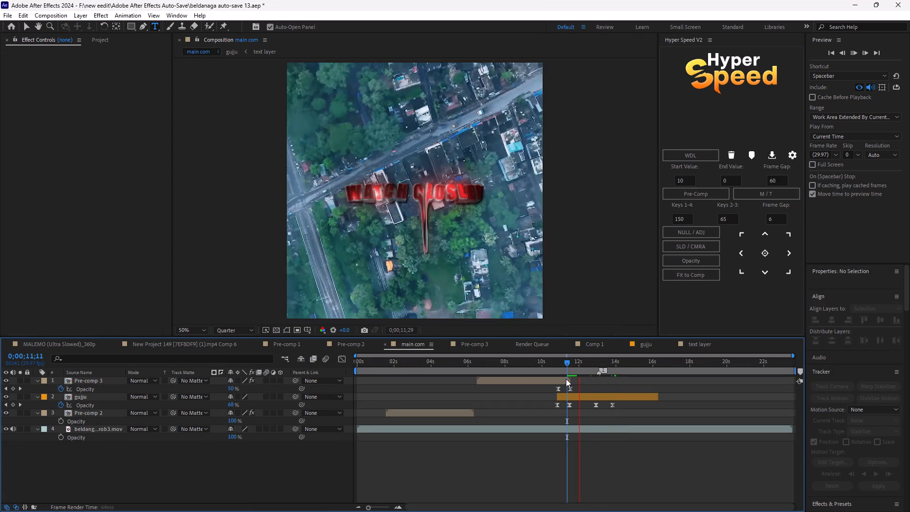
key(space)
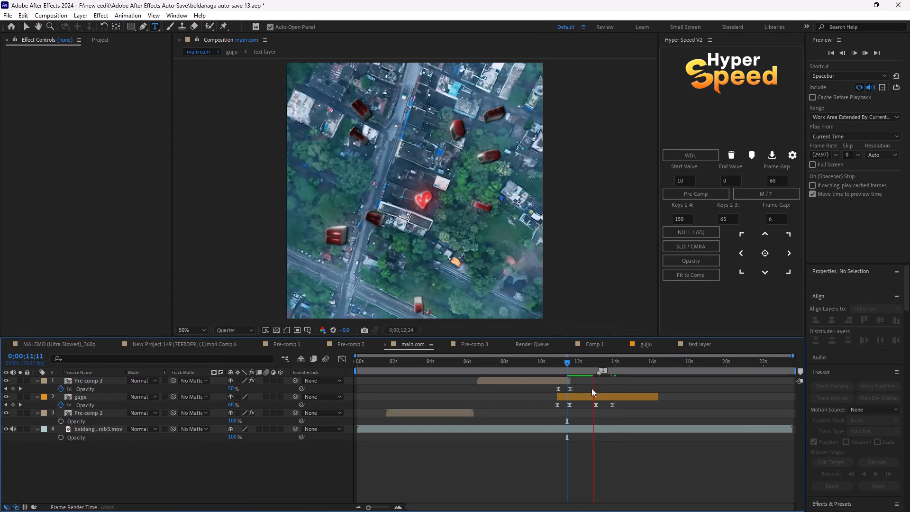
click(594, 367)
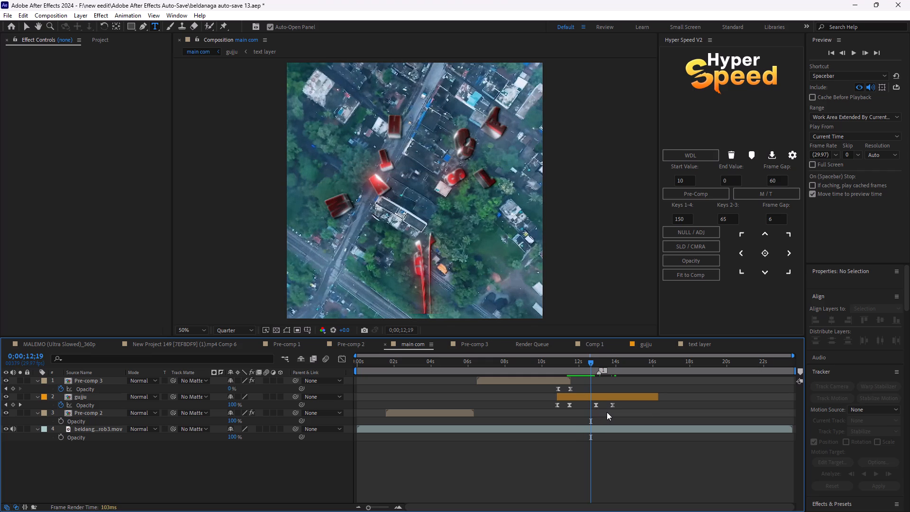
Reveal main com's keyframed properties, check the shattering up to 0;00;13;02, and apply Easy Ease to both gujju Time Remap keyframes.
key(t)
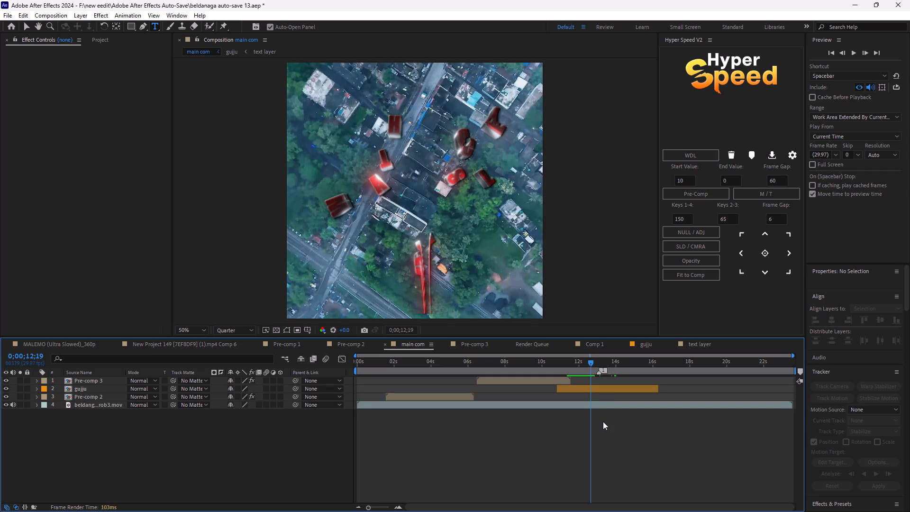
key(t)
key(u)
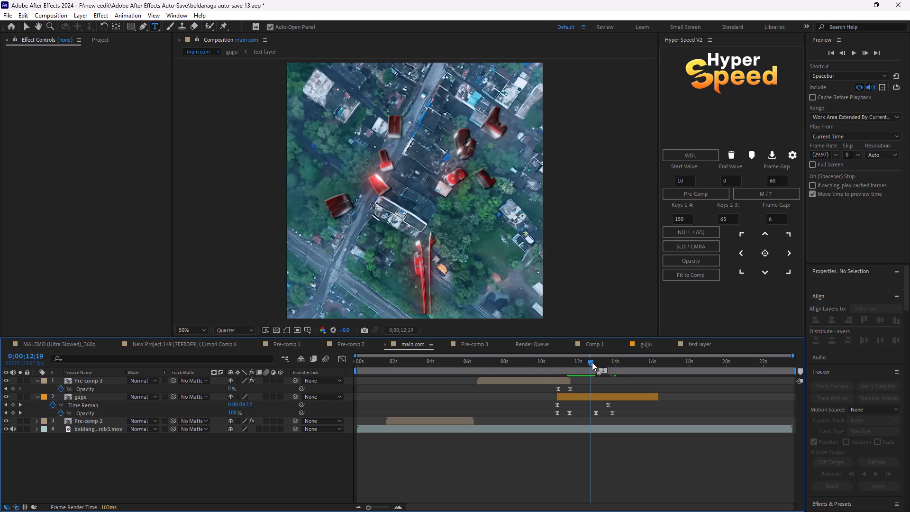
drag(592, 362, 595, 365)
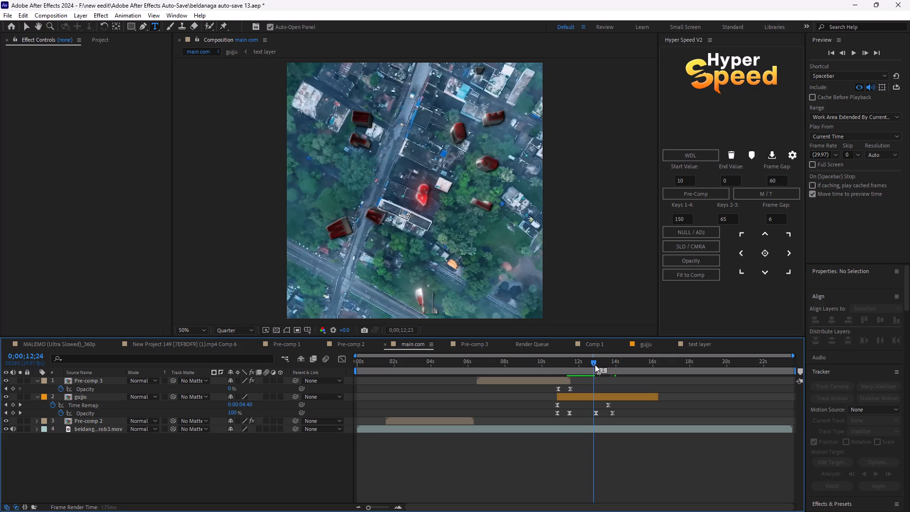
drag(595, 365, 598, 367)
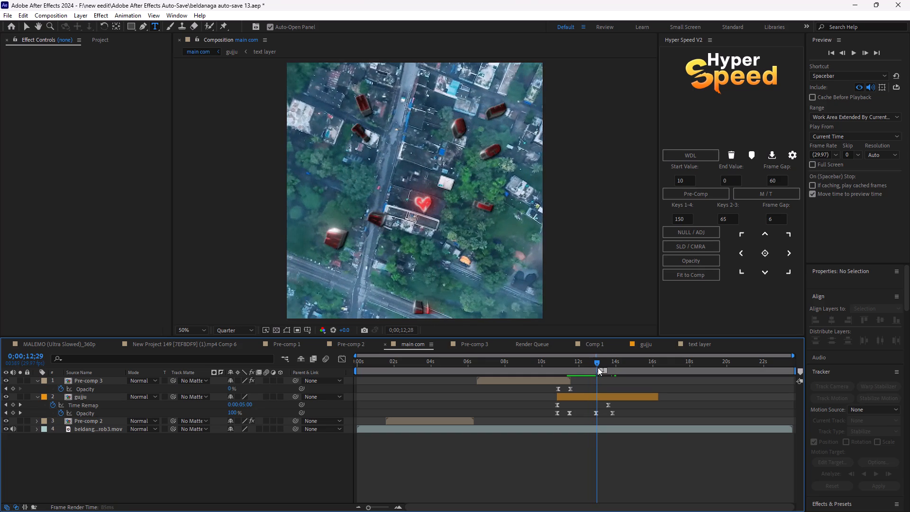
drag(598, 367, 600, 368)
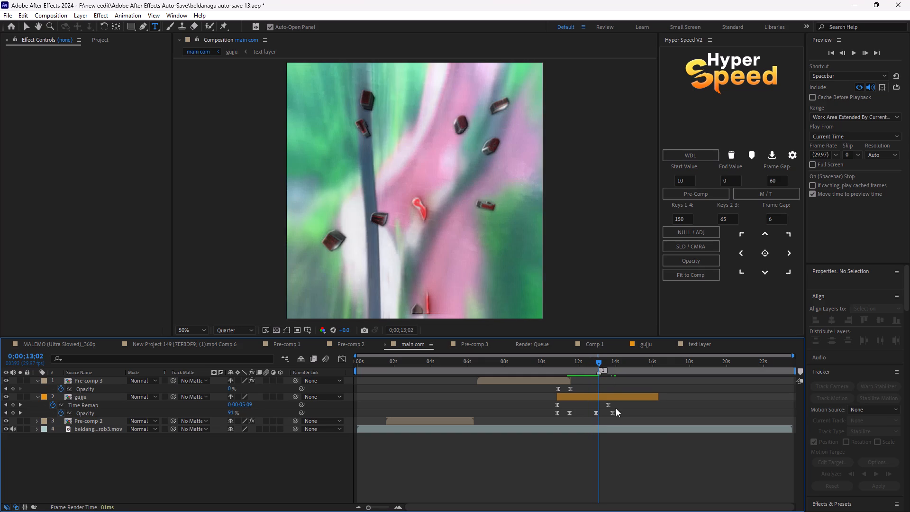
drag(612, 405, 553, 407)
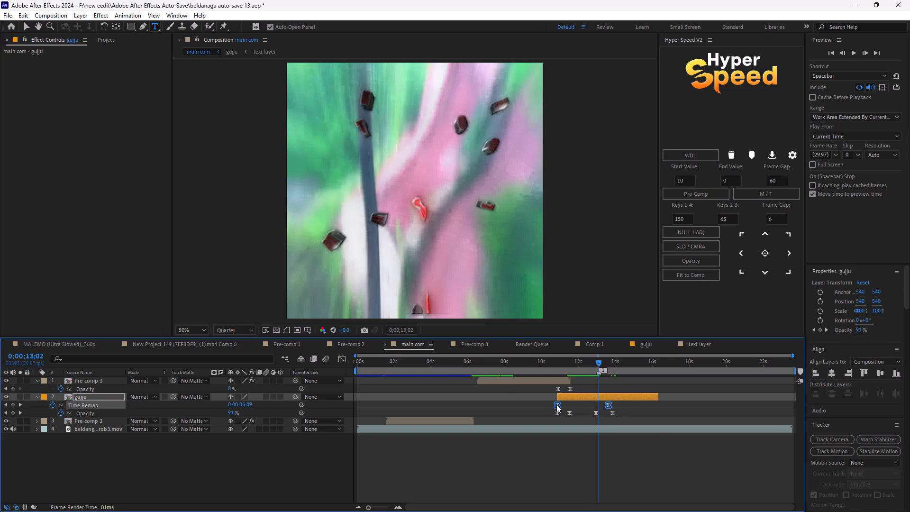
key(F9)
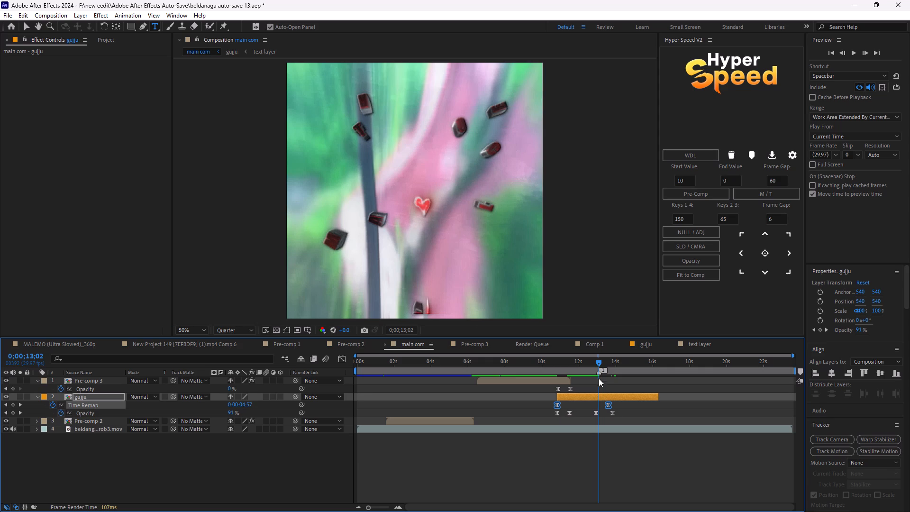
In the speed graph, extend gujju's first Time Remap keyframe's outgoing influence to about 77% and check the text at 0;00;12;19.
click(343, 359)
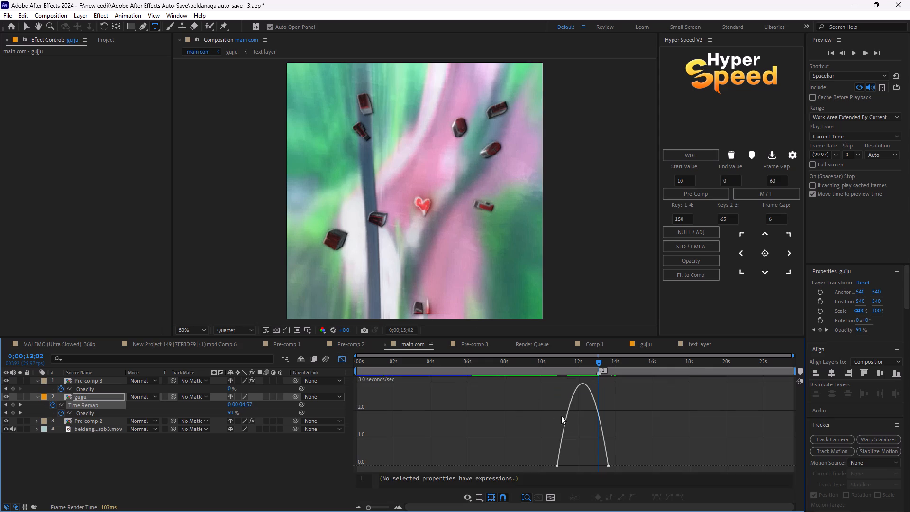
click(558, 465)
drag(566, 465, 577, 465)
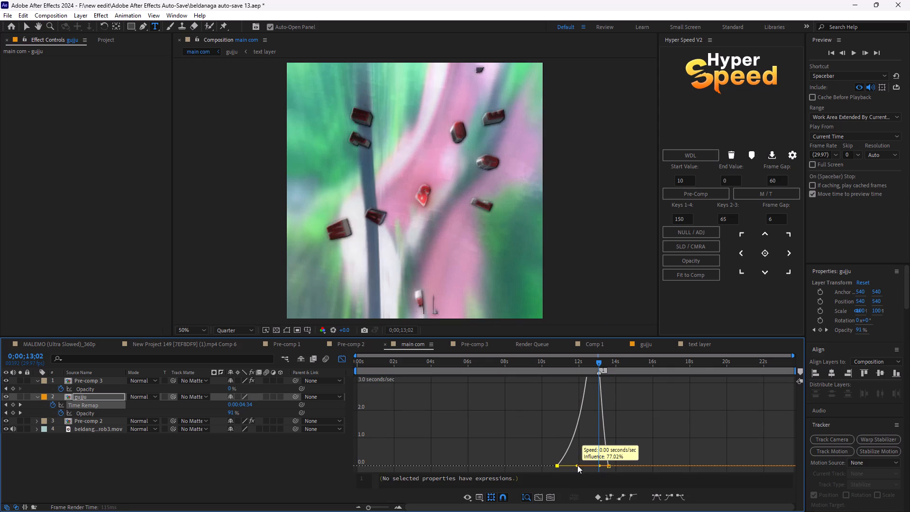
drag(577, 465, 578, 465)
drag(601, 364, 592, 368)
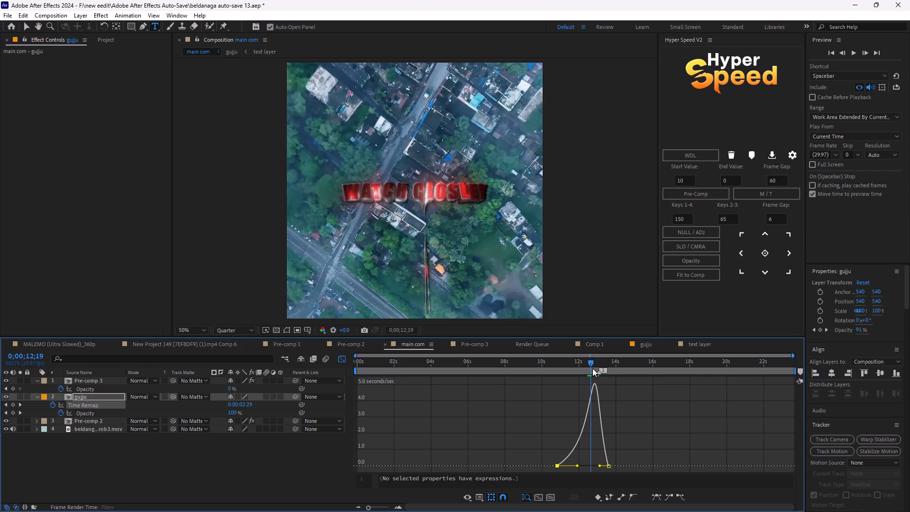
In the speed graph, extend gujju's first Time Remap keyframe's outgoing influence to about 90% and preview the shatter from 0;00;12;23.
drag(592, 368, 597, 368)
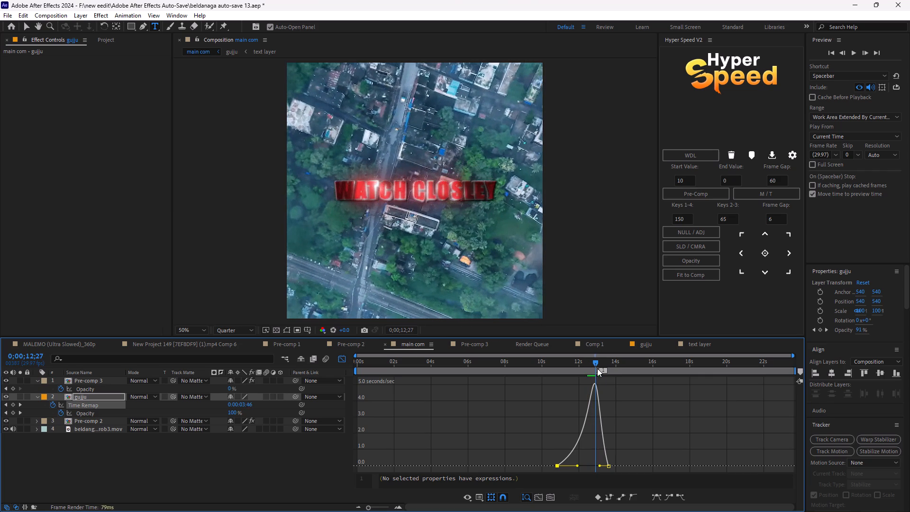
drag(597, 368, 600, 370)
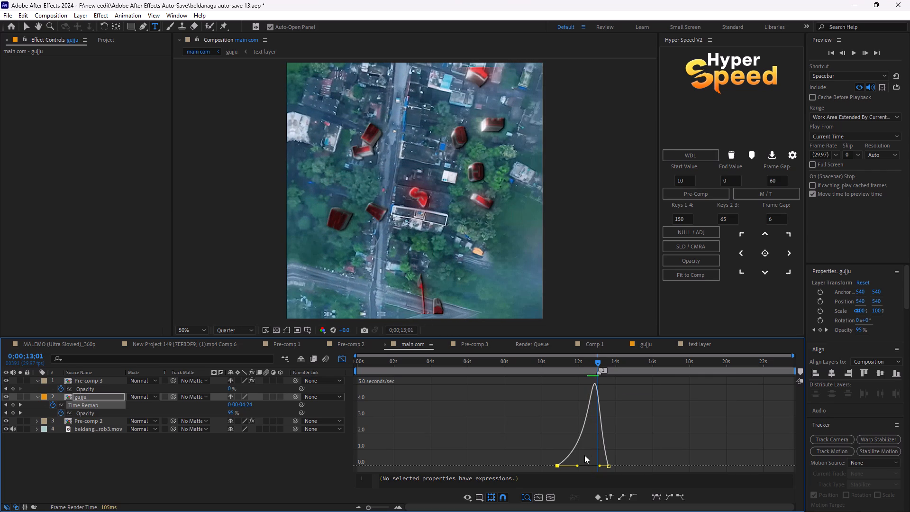
click(578, 466)
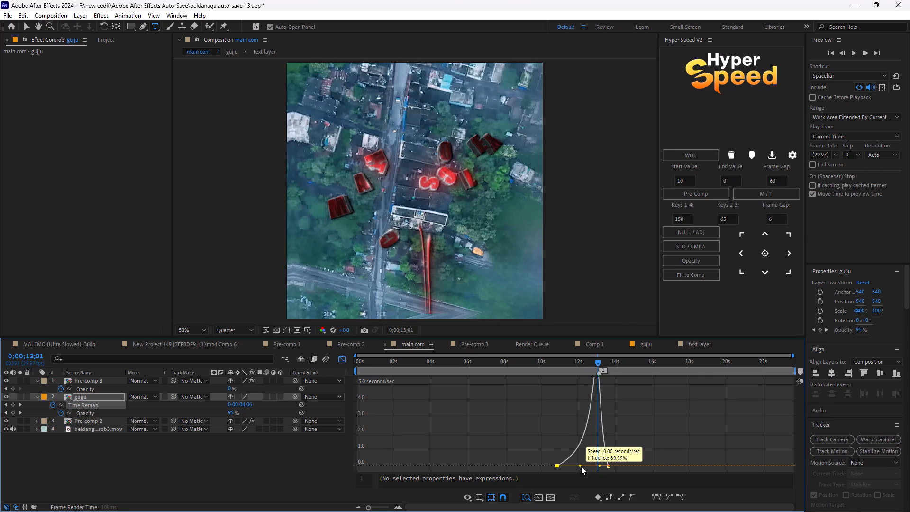
drag(600, 361, 601, 363)
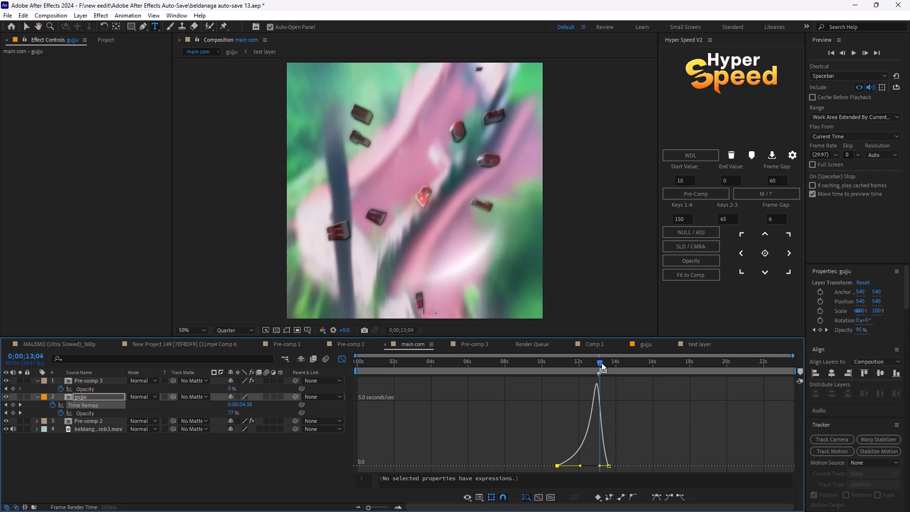
drag(601, 363, 595, 364)
key(space)
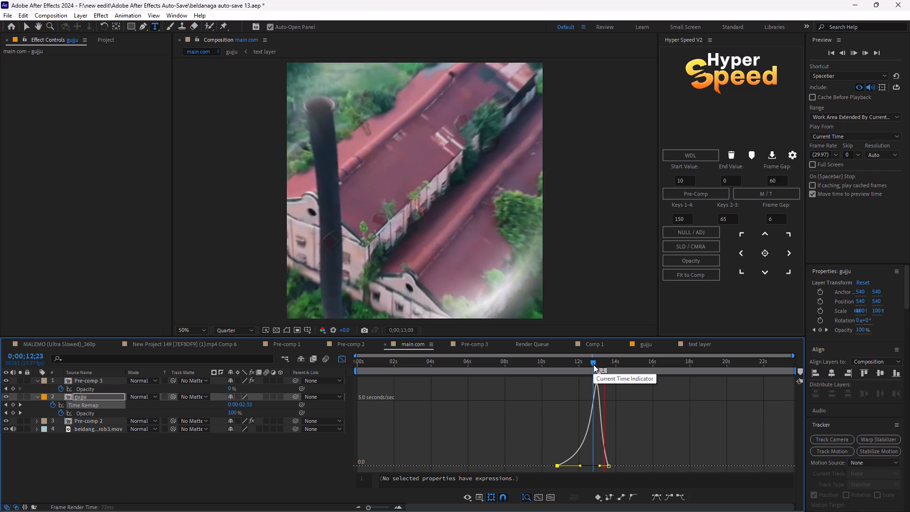
key(space)
Leave the graph view and preview main com's crossfade and shatter from 0;00;10;18, 0;00;11;03, 0;00;10;14 and 0;00;09;13.
click(344, 362)
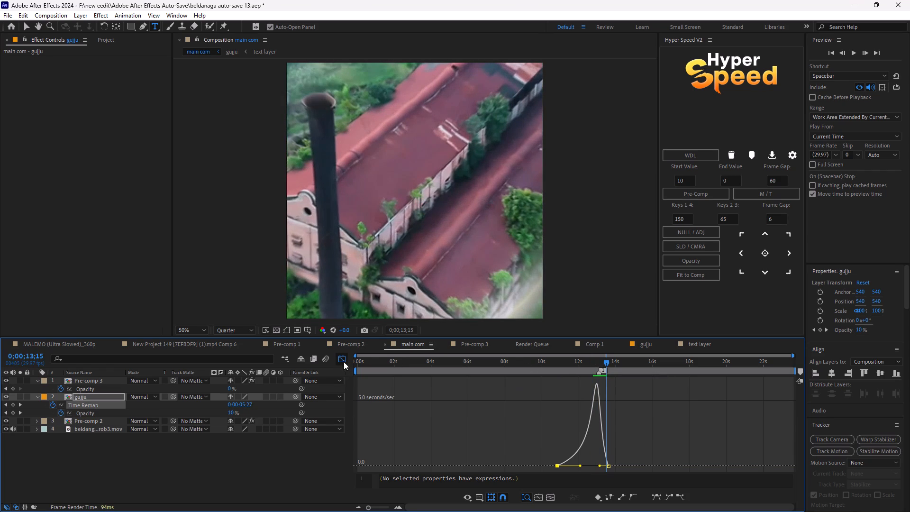
drag(608, 362, 555, 384)
click(587, 465)
key(space)
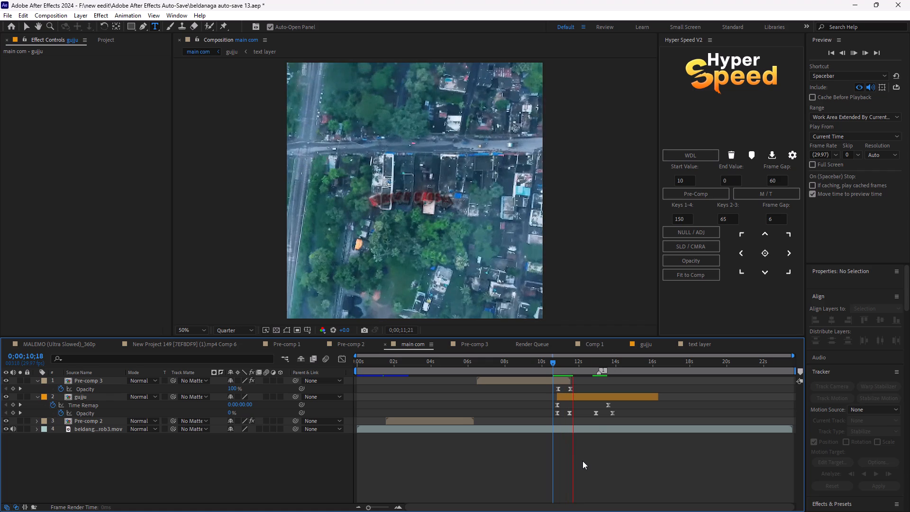
key(space)
drag(579, 361, 563, 367)
key(space)
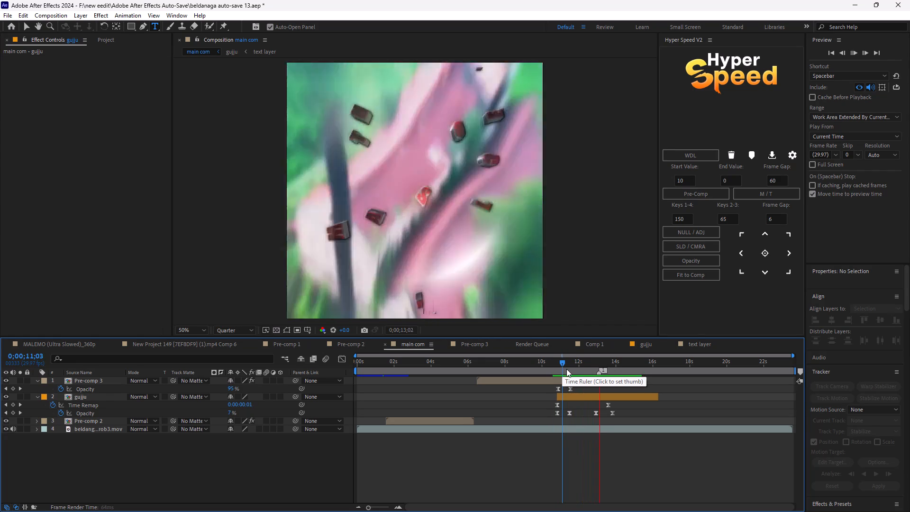
key(space)
drag(608, 361, 550, 386)
key(space)
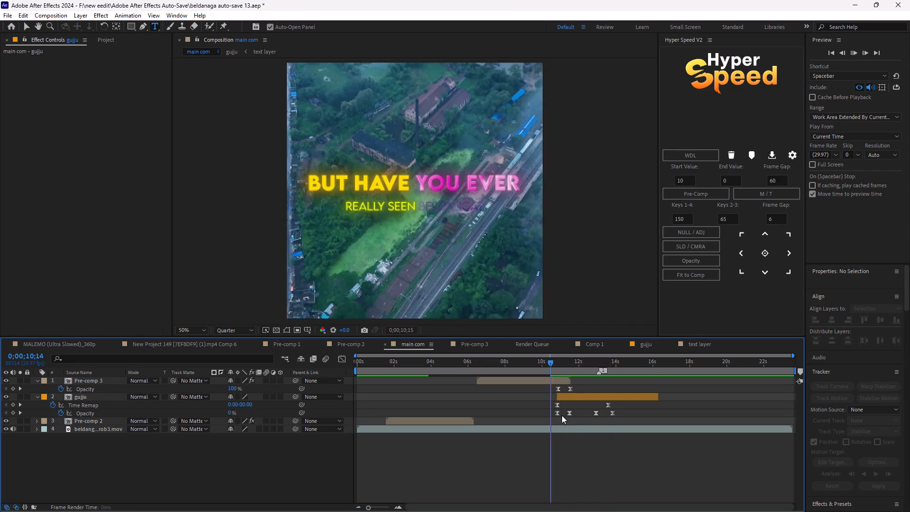
key(space)
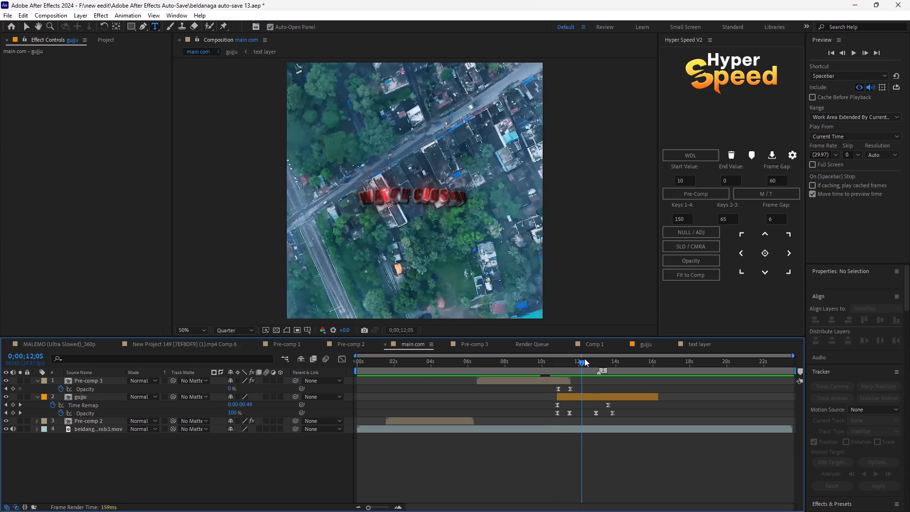
drag(584, 358, 531, 376)
key(space)
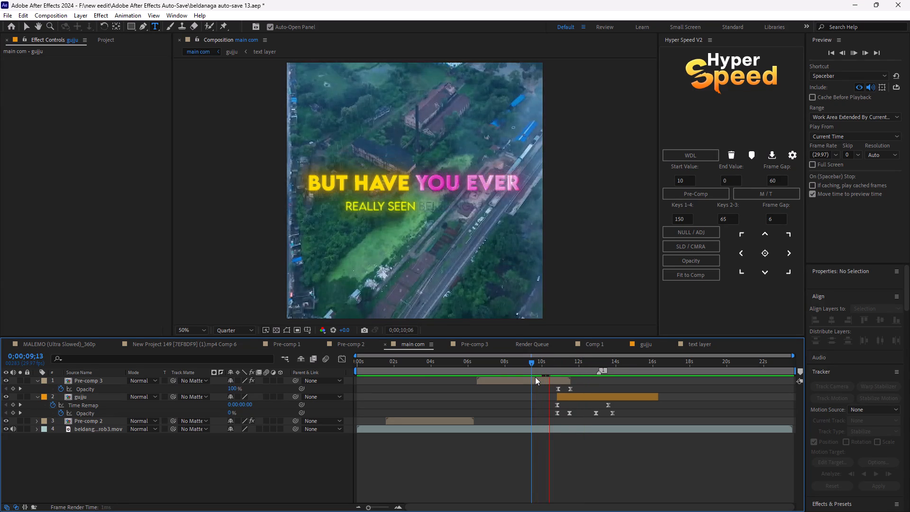
key(space)
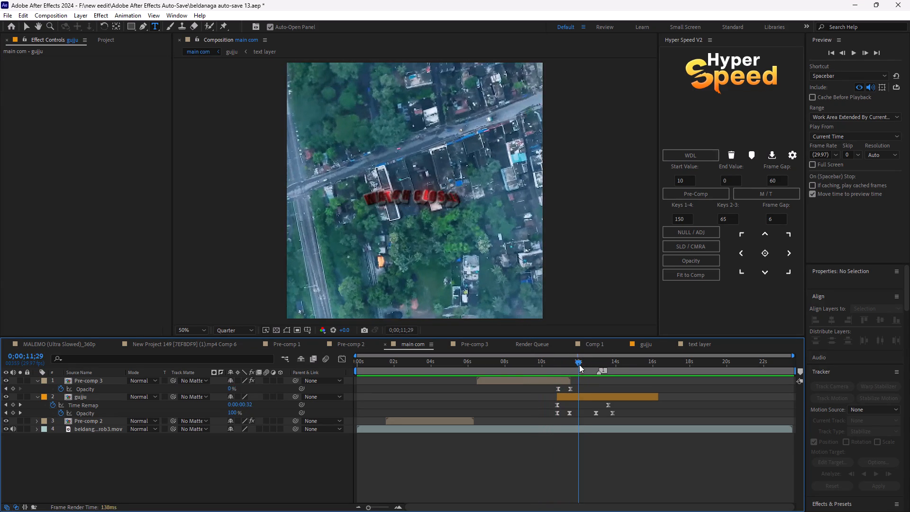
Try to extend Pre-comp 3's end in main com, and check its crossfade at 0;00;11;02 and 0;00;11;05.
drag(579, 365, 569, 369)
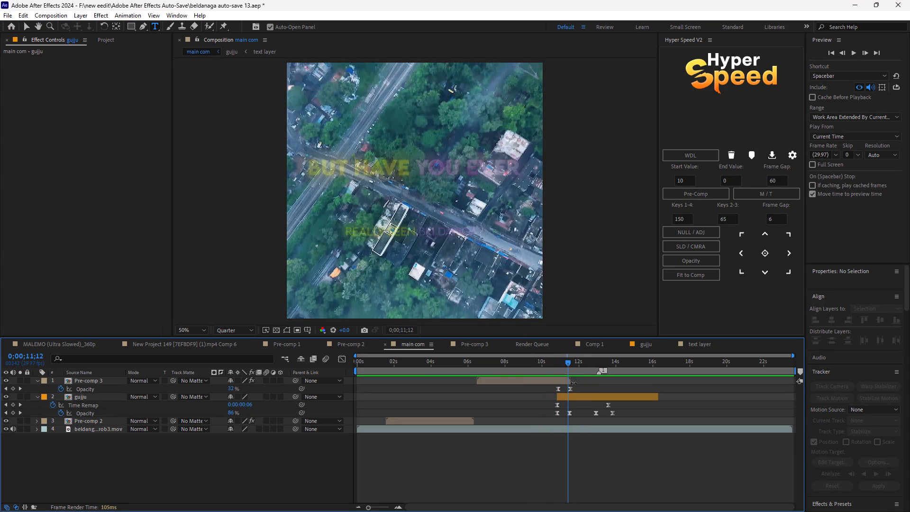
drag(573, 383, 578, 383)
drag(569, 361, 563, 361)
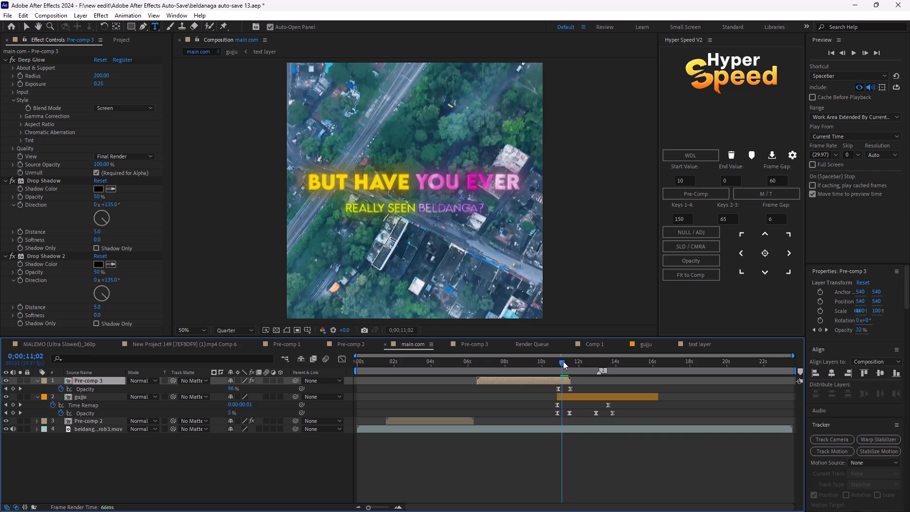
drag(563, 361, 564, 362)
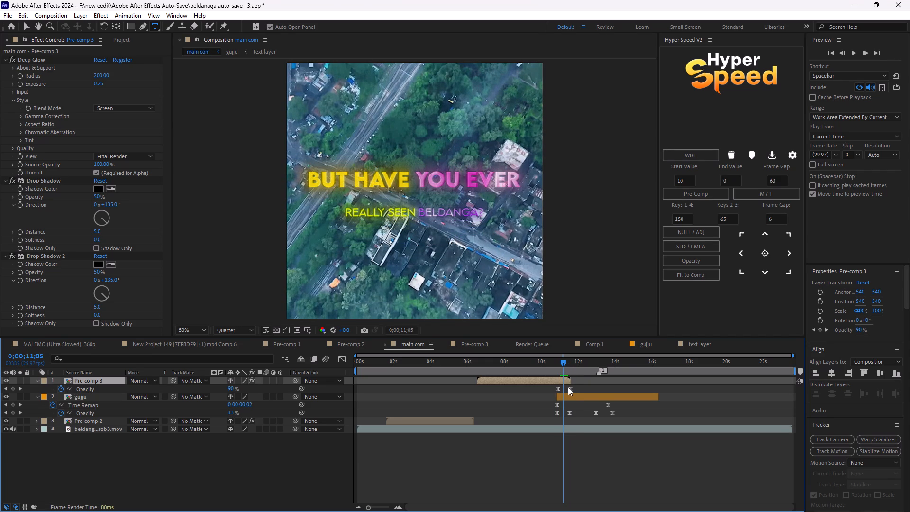
In Pre-comp 3, shift both nulls' Position keyframes about 6 frames later and check the text in main com up to 0;00;11;08.
double_click(526, 382)
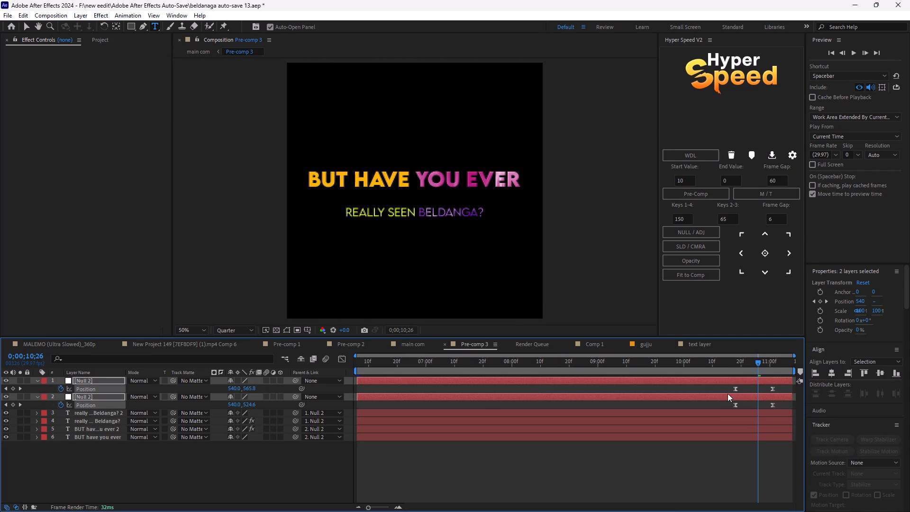
drag(723, 386, 783, 413)
drag(737, 407, 753, 412)
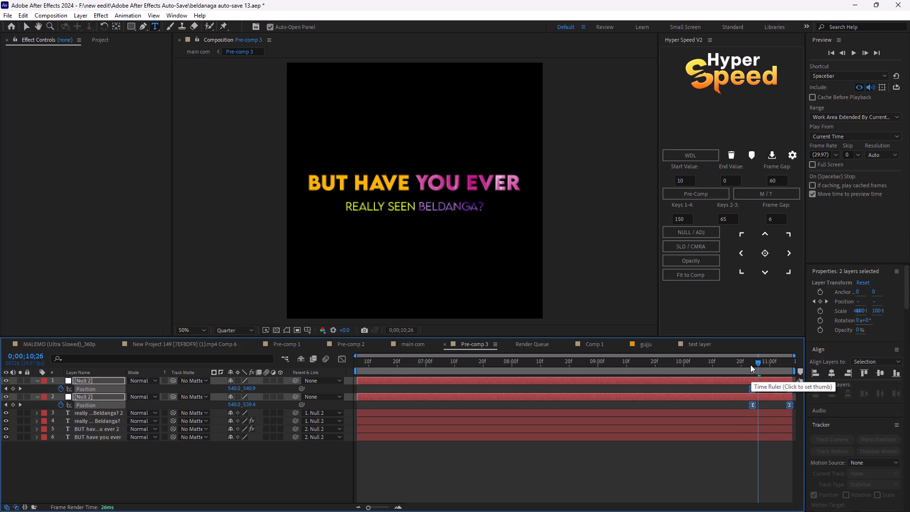
key(space)
key(space)
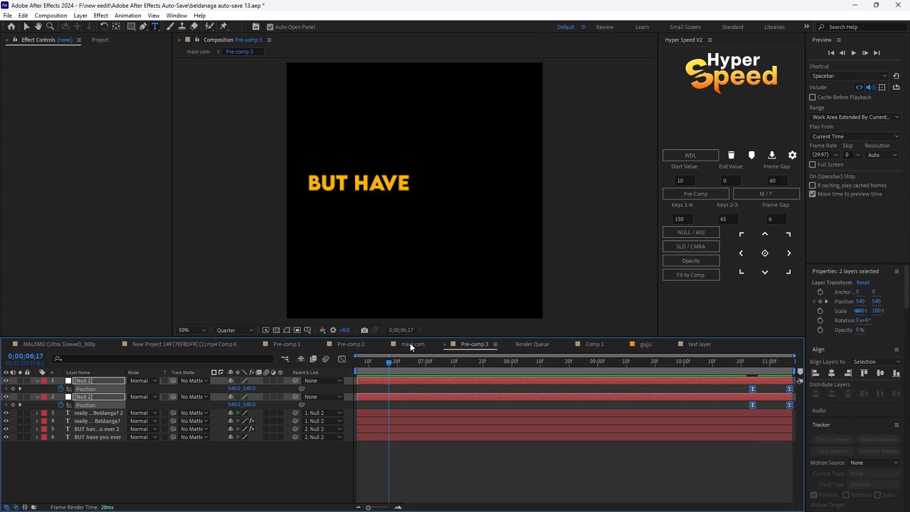
click(428, 344)
drag(494, 359, 550, 372)
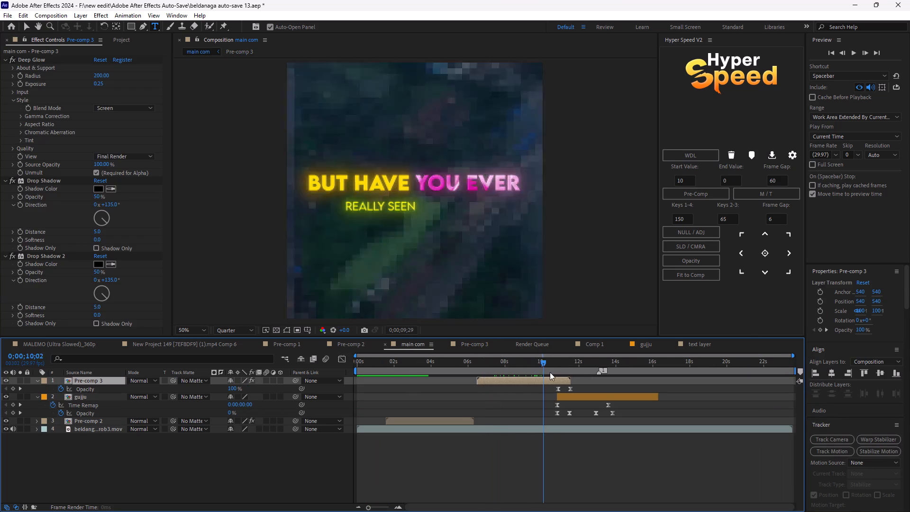
drag(550, 372, 563, 375)
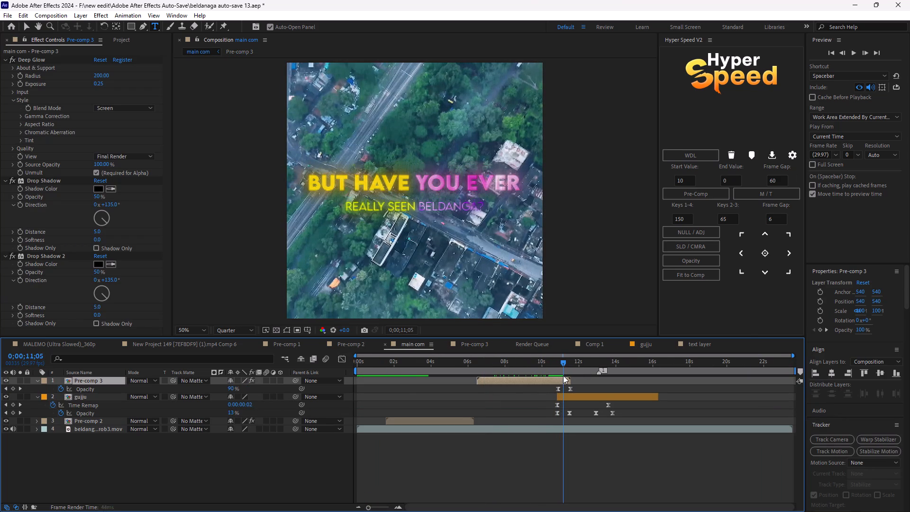
drag(563, 375, 565, 379)
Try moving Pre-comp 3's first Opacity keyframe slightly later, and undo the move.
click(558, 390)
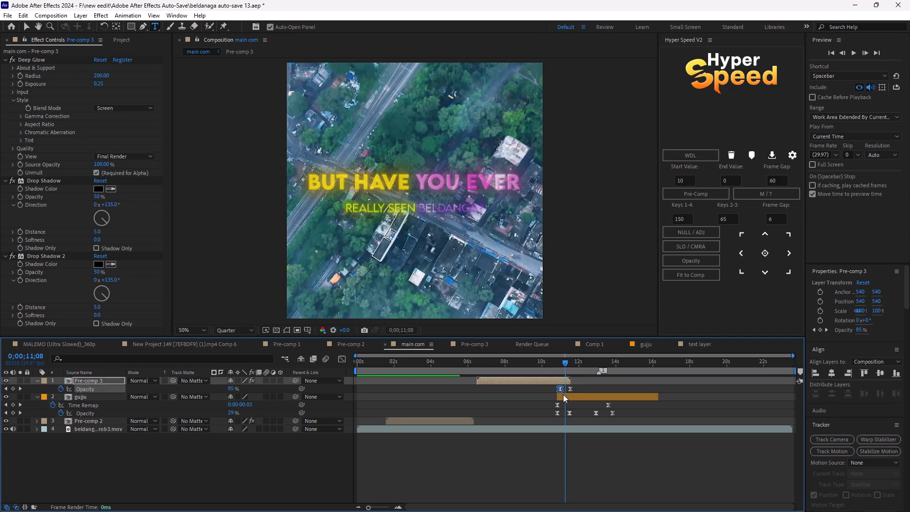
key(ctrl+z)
Select gujju's first two Opacity keyframes and compare their speed and value graphs, ending on the speed graph.
drag(573, 412, 547, 418)
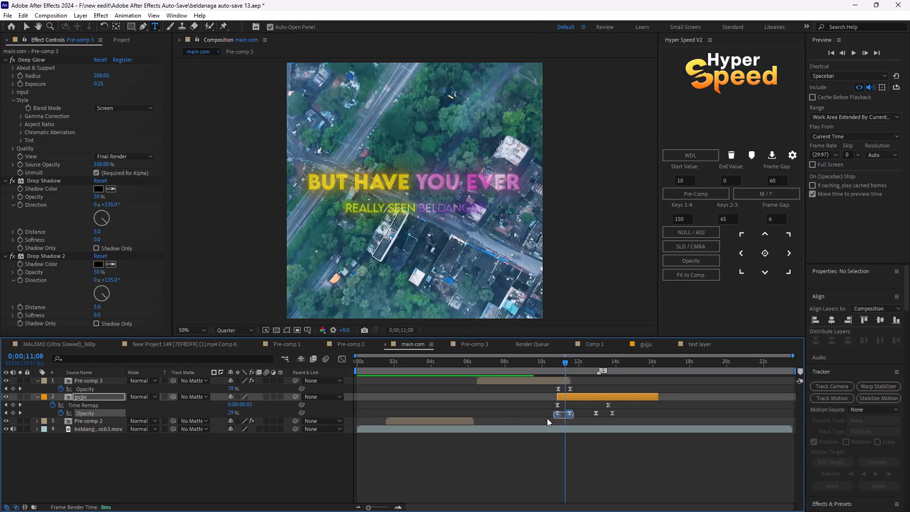
drag(547, 418, 554, 418)
click(344, 361)
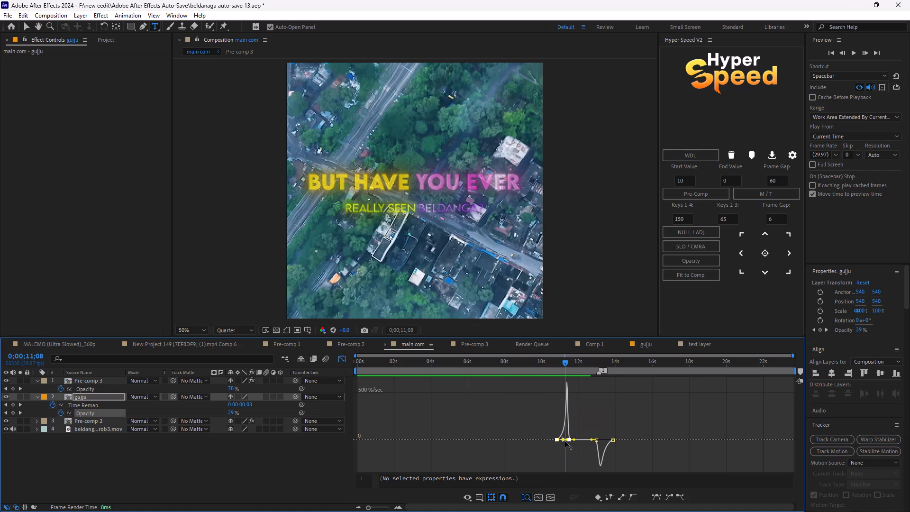
drag(562, 441, 558, 441)
right_click(561, 446)
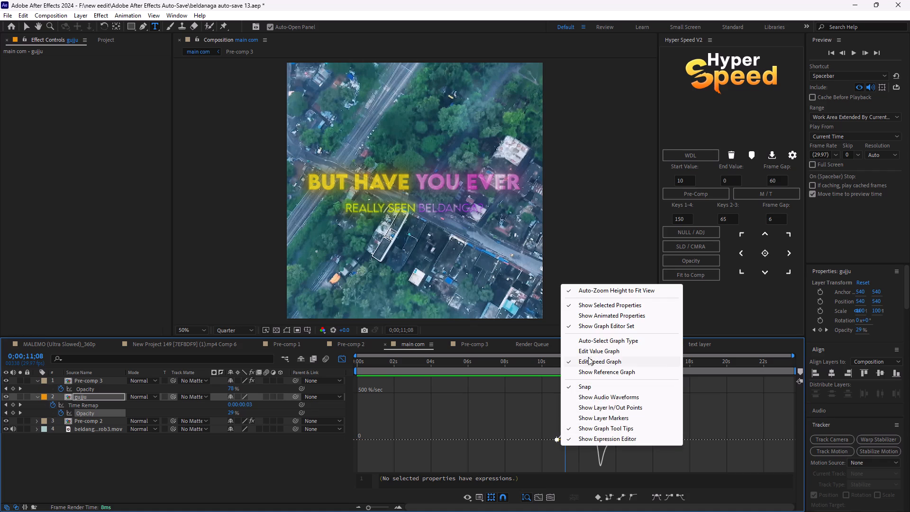
click(590, 351)
right_click(536, 440)
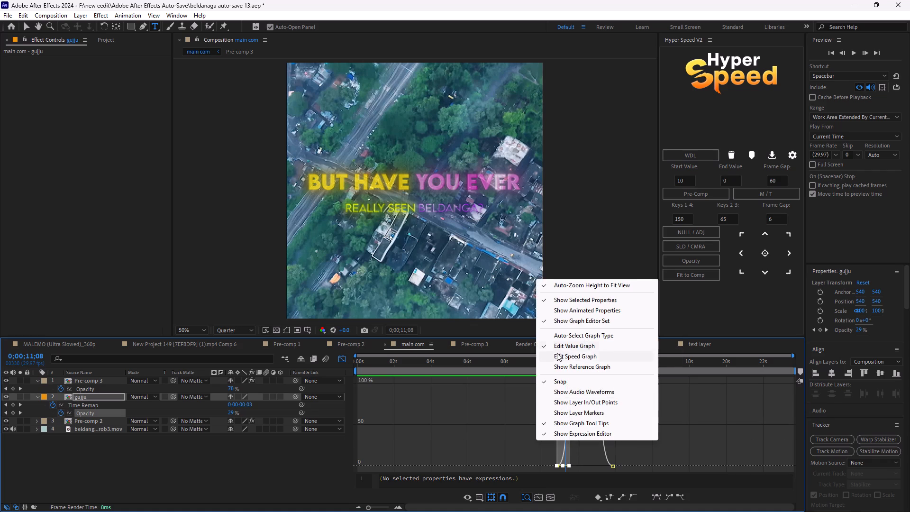
click(558, 354)
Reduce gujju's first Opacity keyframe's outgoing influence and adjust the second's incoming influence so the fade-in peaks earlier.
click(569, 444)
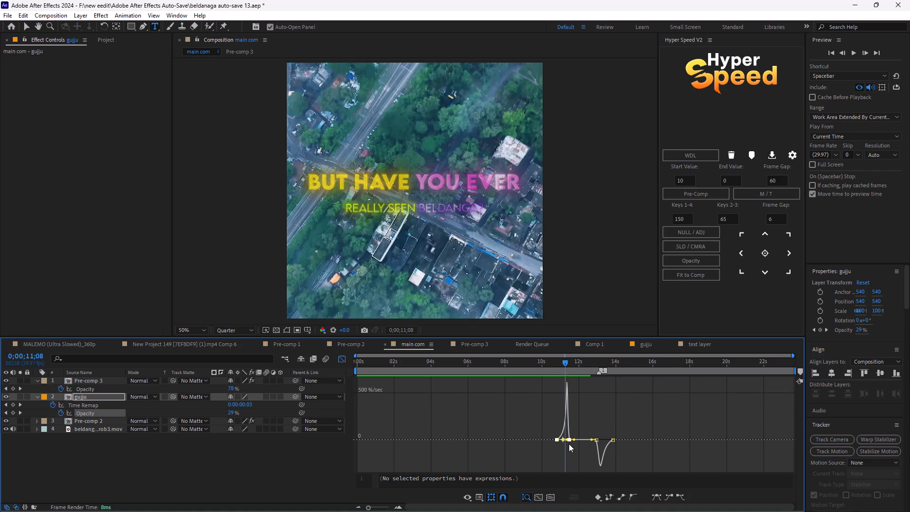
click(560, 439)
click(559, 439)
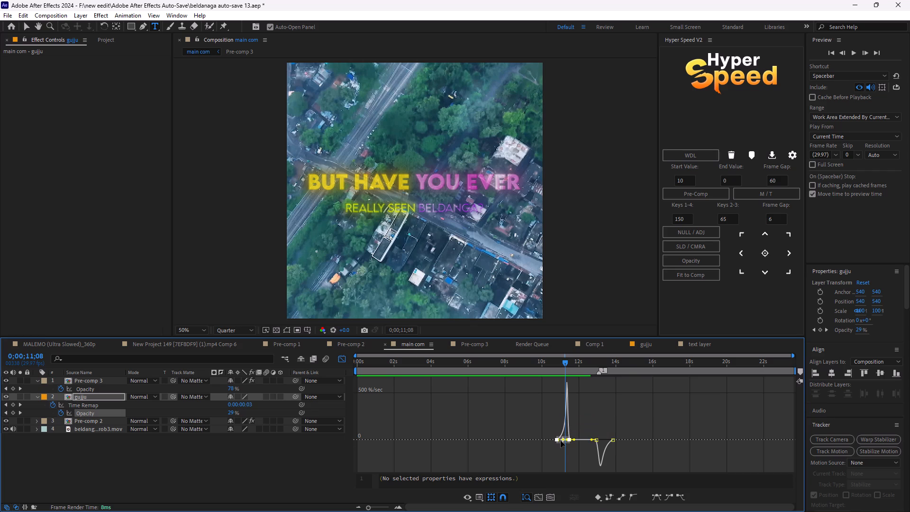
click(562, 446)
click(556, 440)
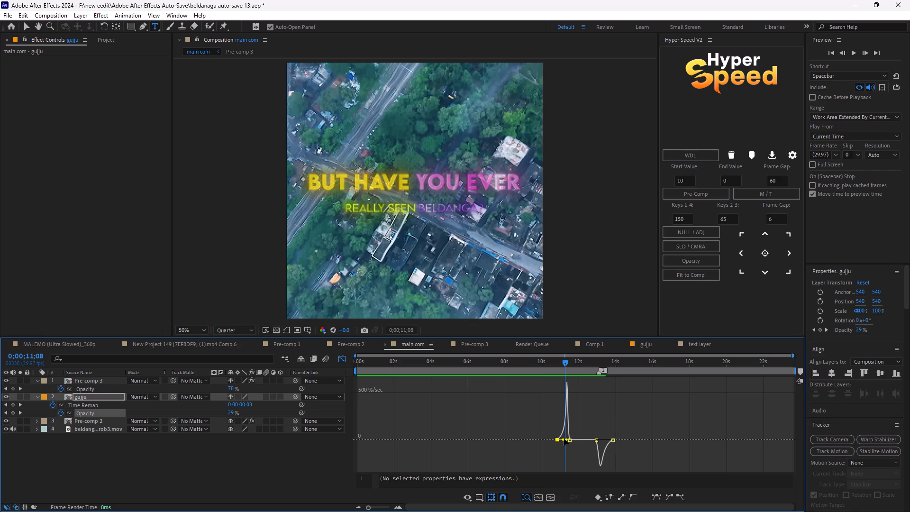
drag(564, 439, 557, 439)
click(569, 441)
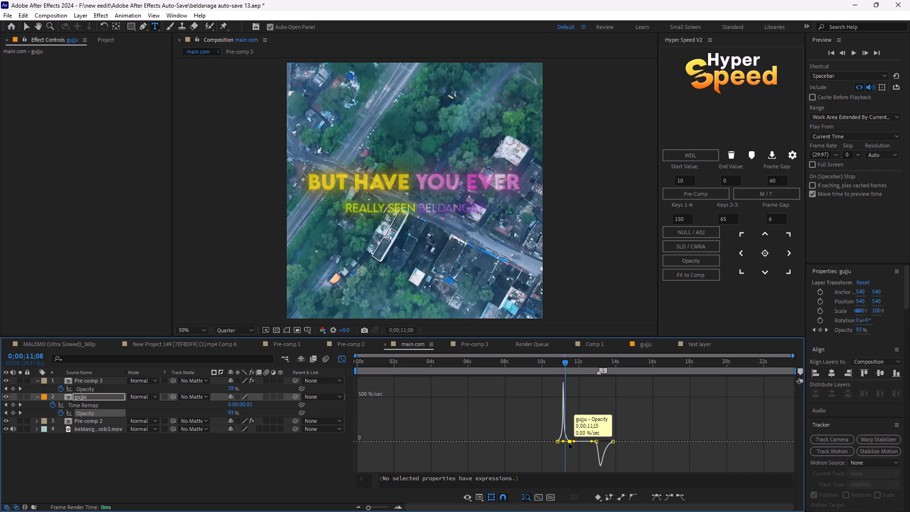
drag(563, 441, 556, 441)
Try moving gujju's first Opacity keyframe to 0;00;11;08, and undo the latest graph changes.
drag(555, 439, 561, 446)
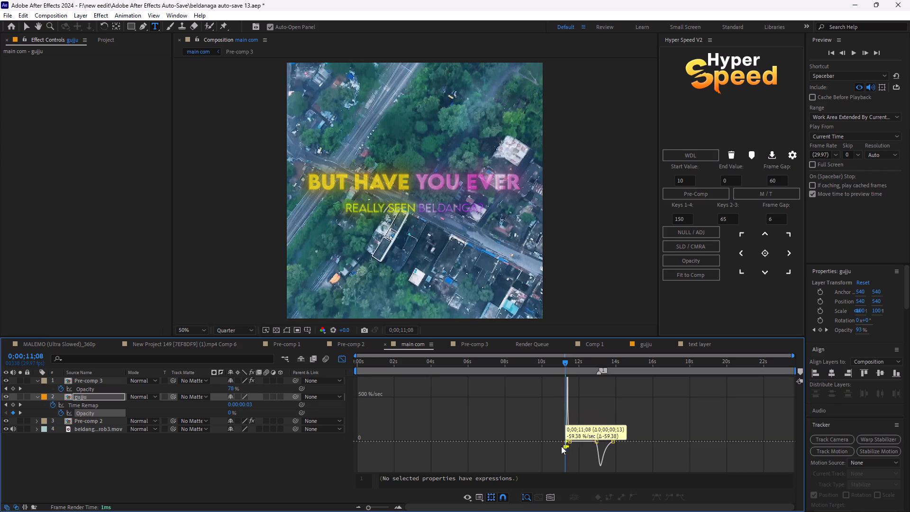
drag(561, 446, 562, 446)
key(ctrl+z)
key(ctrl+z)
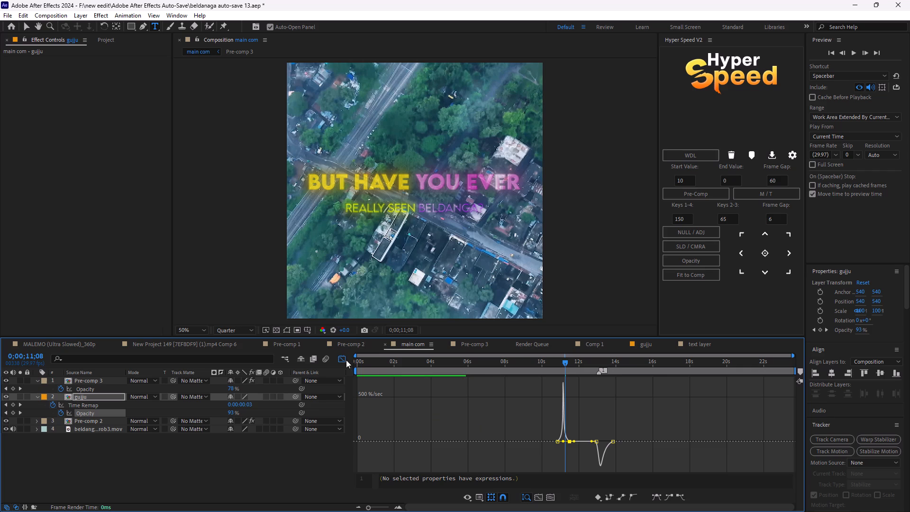
Apply Easy Ease to gujju's first two Opacity keyframes, extend the second's incoming influence toward the first, and preview from 0;00;10;12.
click(346, 359)
drag(582, 412, 546, 414)
key(F9)
click(343, 359)
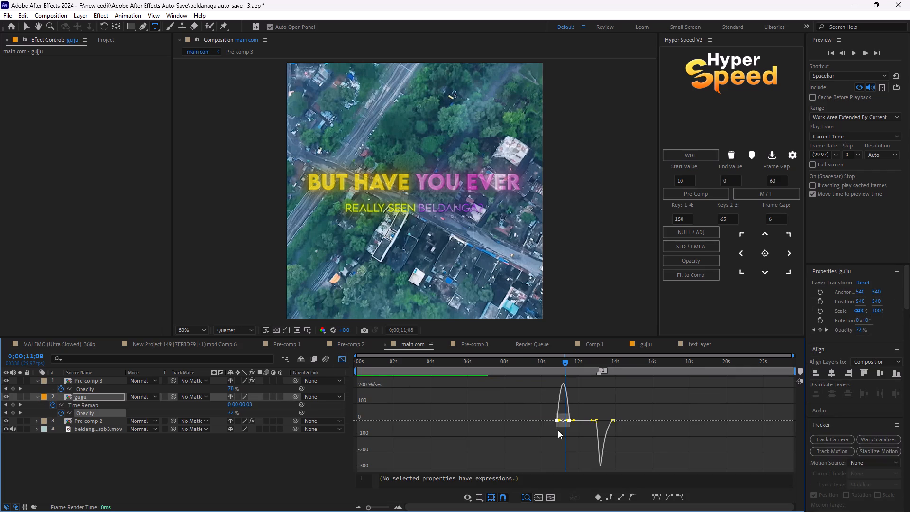
click(565, 430)
click(569, 420)
drag(566, 421, 556, 421)
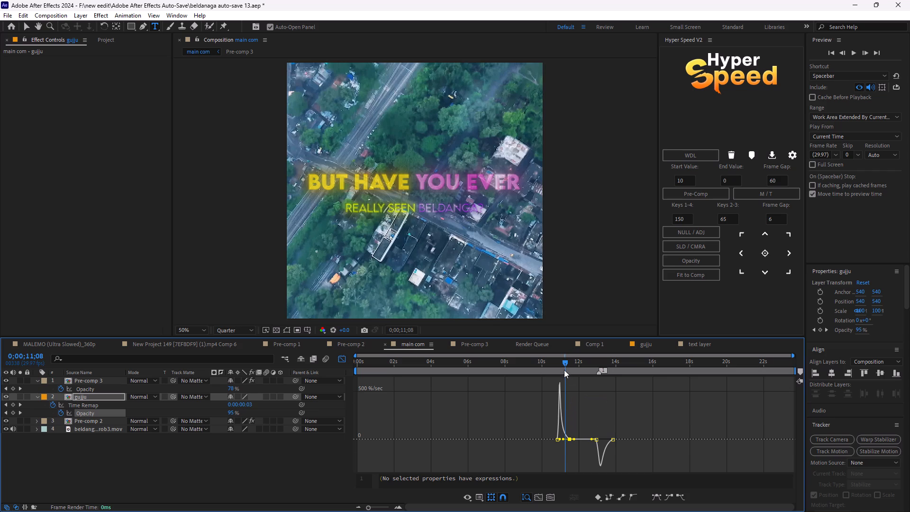
drag(564, 368, 549, 373)
key(space)
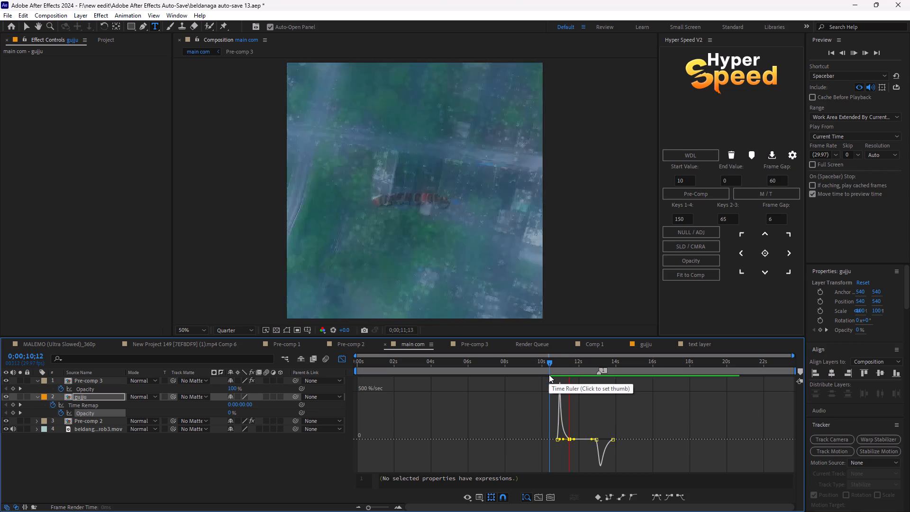
Scrub the crossfade between Pre-comp 3 and gujju from about 0;00;10;28 to 0;00;11;15, checking it with the layer bars shown.
key(space)
drag(591, 365, 563, 369)
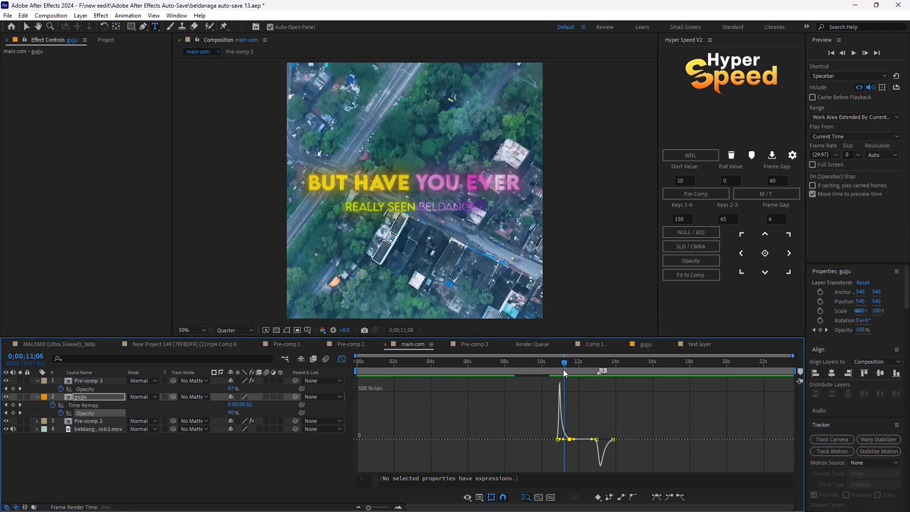
drag(563, 369, 569, 369)
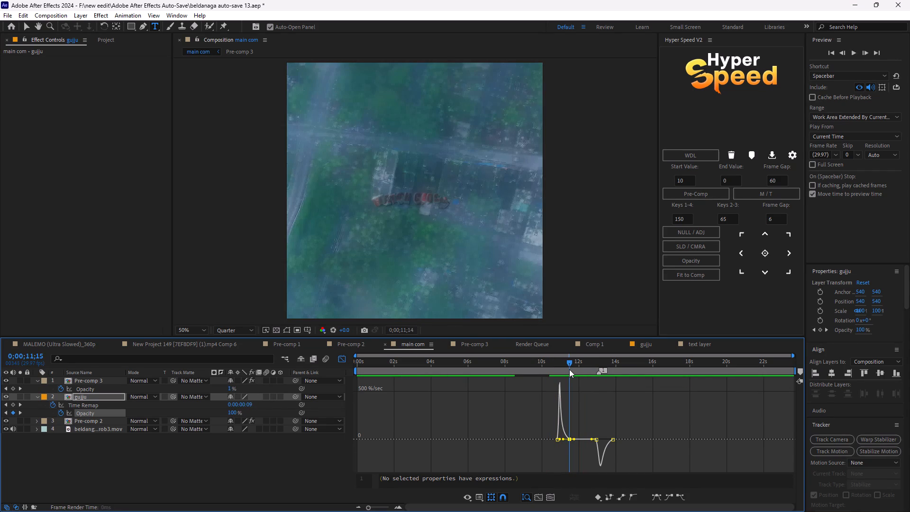
drag(569, 369, 568, 369)
click(335, 358)
click(338, 358)
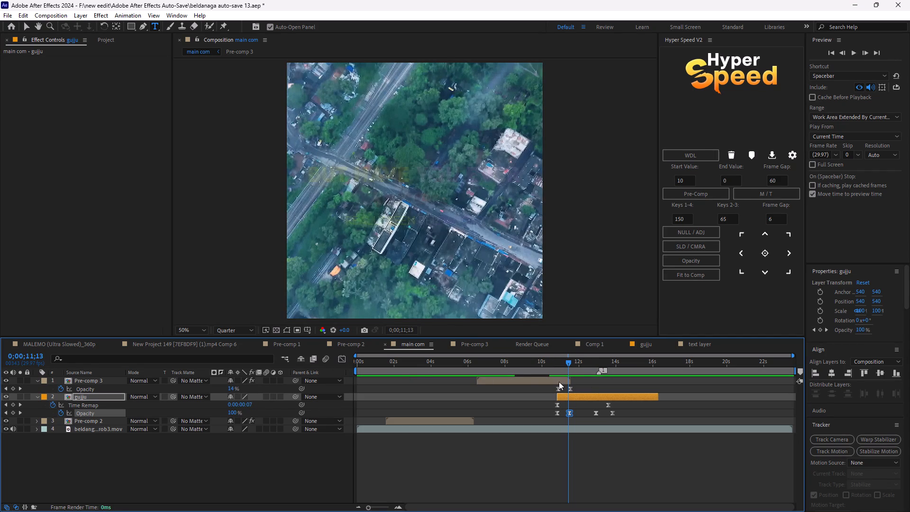
drag(563, 360, 559, 360)
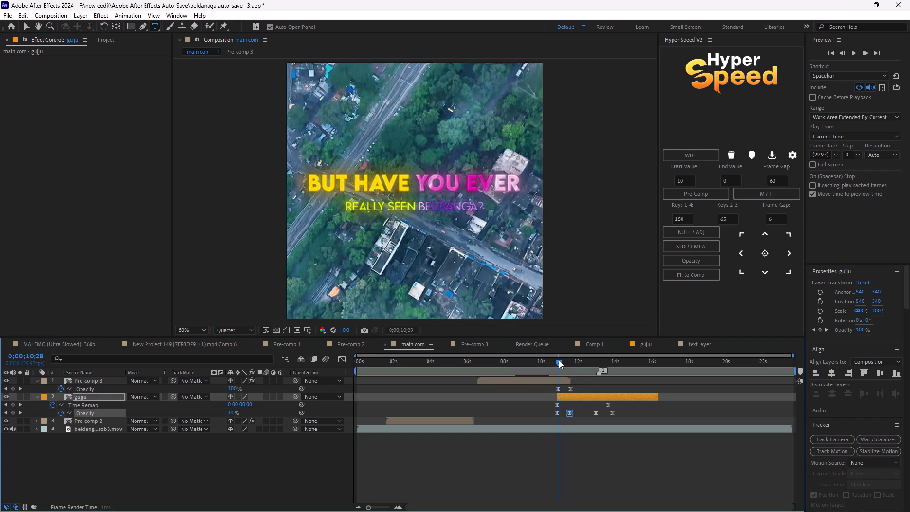
drag(559, 360, 569, 367)
Set the gujju layer's Scale to 147% and preview the enlarged text through its shatter.
key(s)
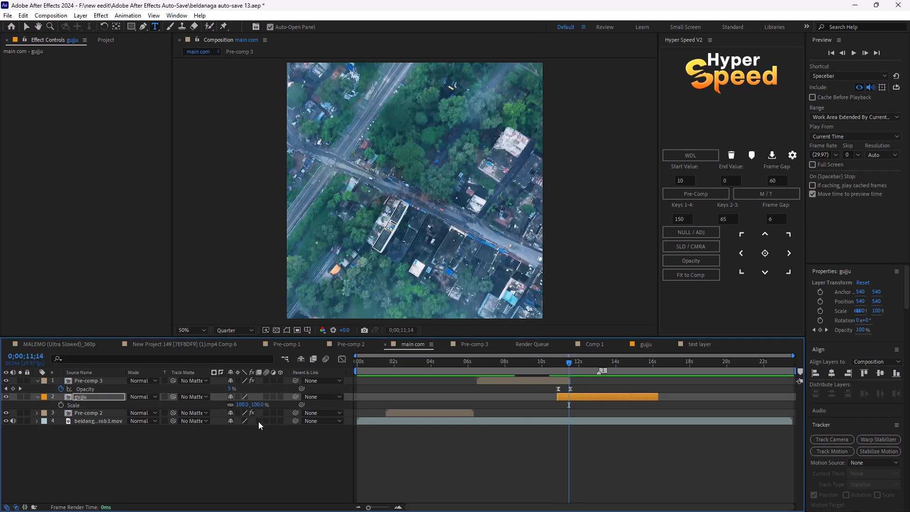
drag(244, 404, 270, 407)
key(space)
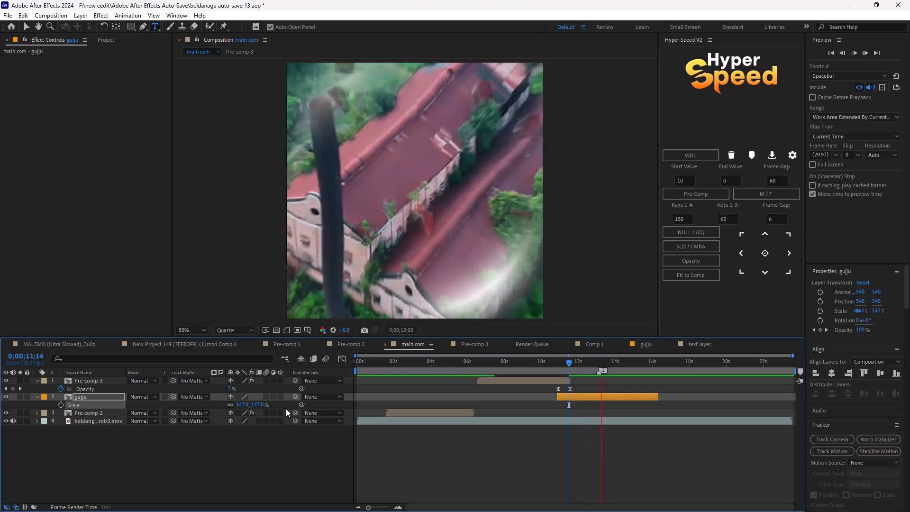
key(space)
drag(612, 363, 581, 372)
key(space)
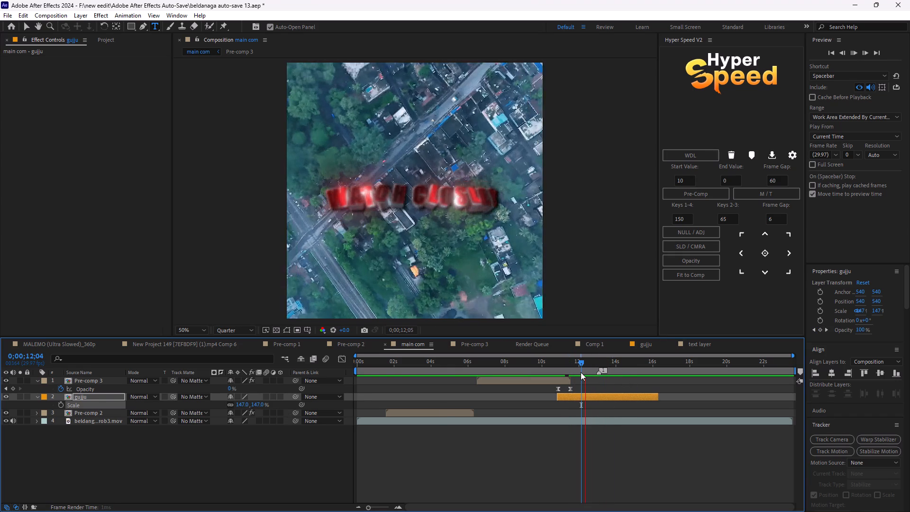
key(space)
drag(619, 364, 608, 369)
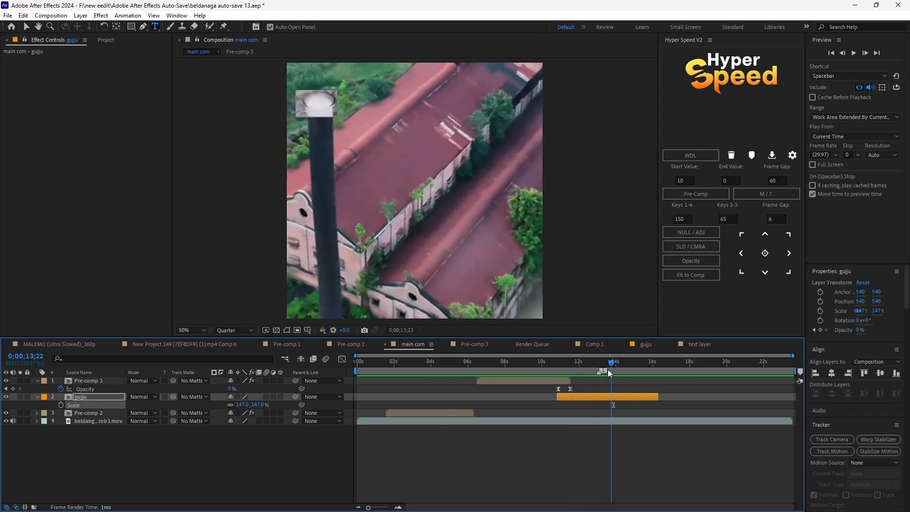
drag(608, 369, 591, 373)
key(space)
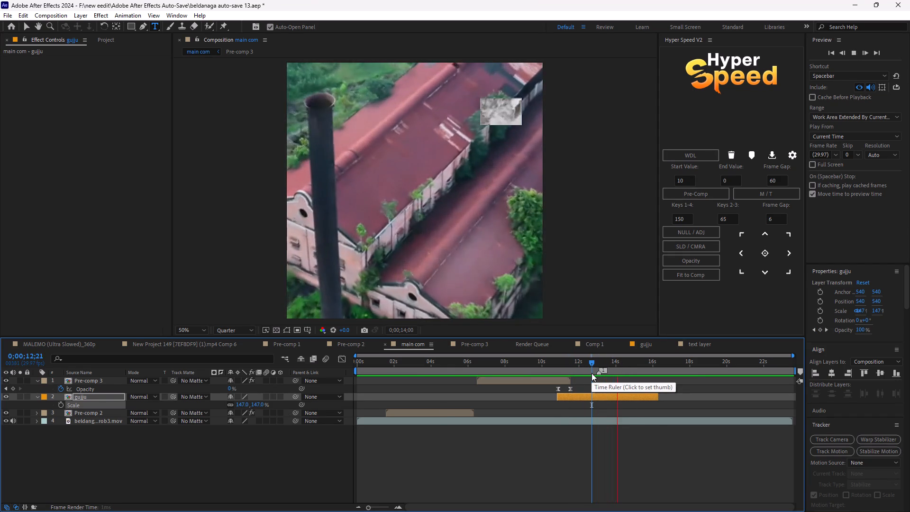
key(space)
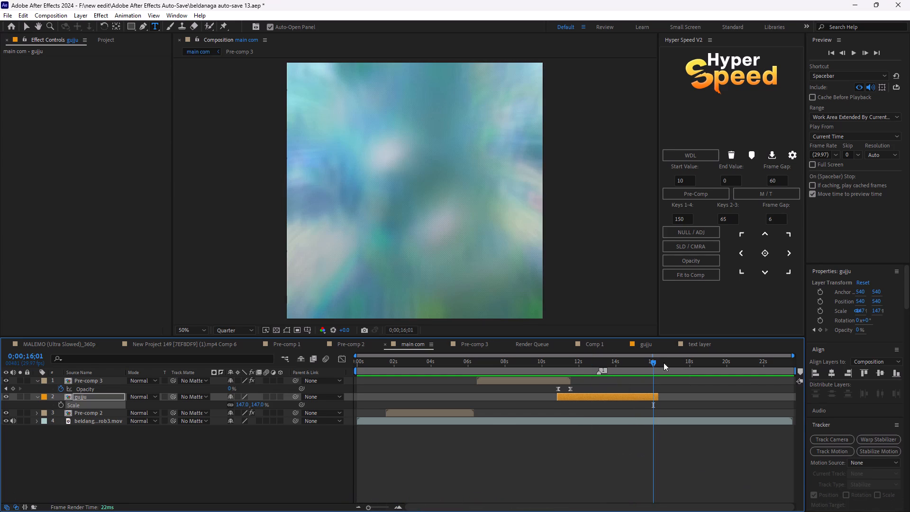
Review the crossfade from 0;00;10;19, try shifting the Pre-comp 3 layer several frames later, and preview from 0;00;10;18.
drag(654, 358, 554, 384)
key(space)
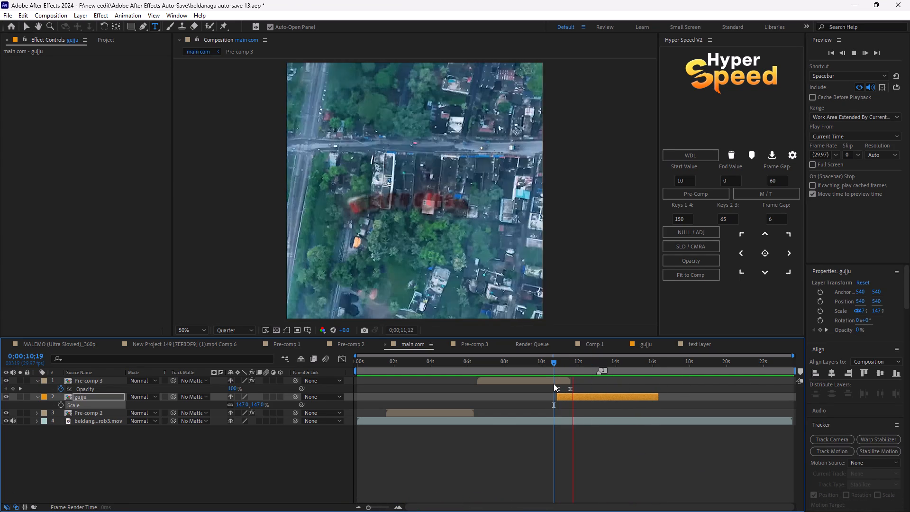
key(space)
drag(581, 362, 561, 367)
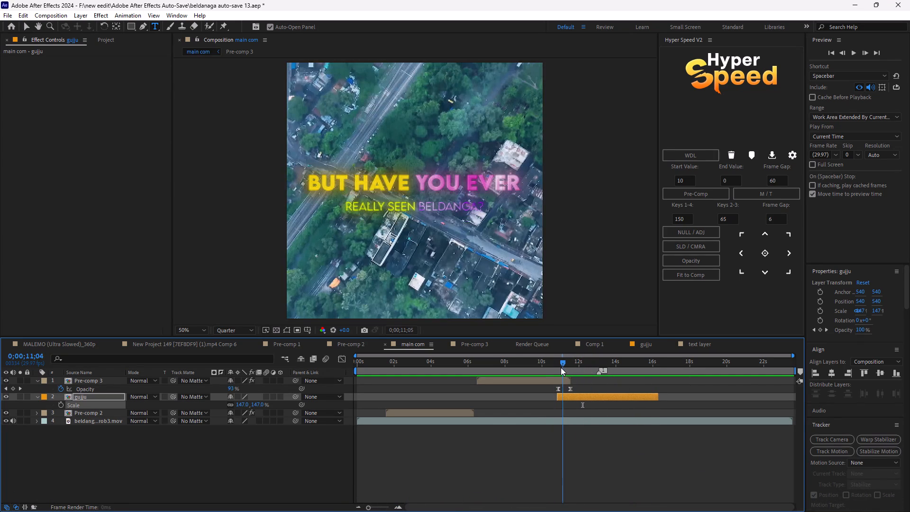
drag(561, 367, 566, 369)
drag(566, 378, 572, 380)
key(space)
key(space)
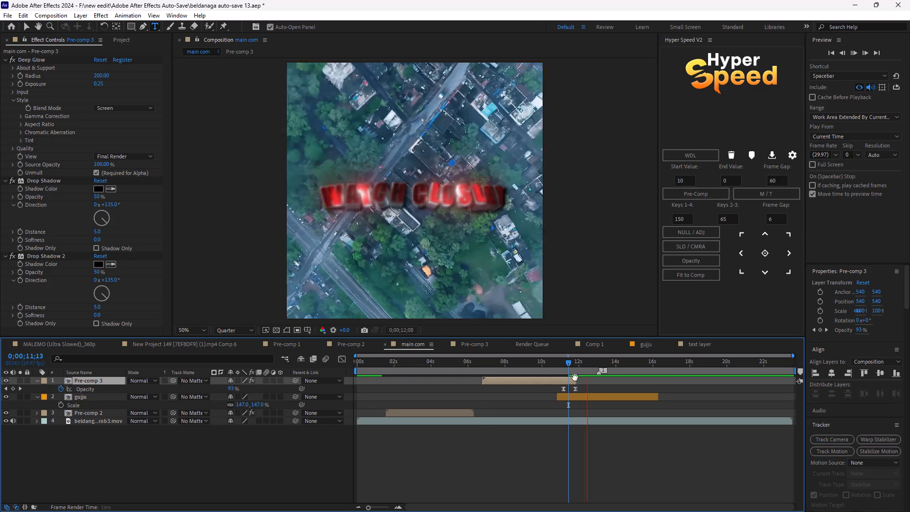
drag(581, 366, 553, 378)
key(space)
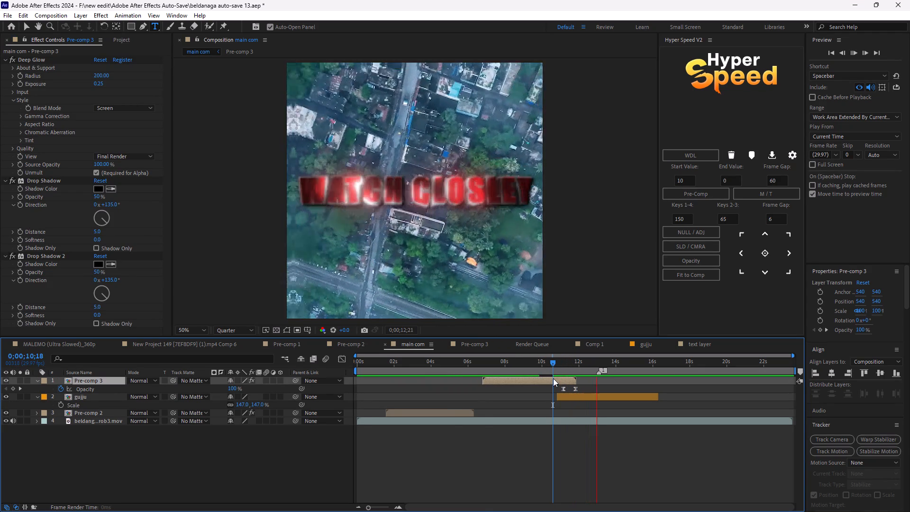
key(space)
Check Pre-comp 3's start, move the layer several frames earlier so it ends at about 0;00;11;18, and preview the crossfade.
drag(610, 364, 475, 392)
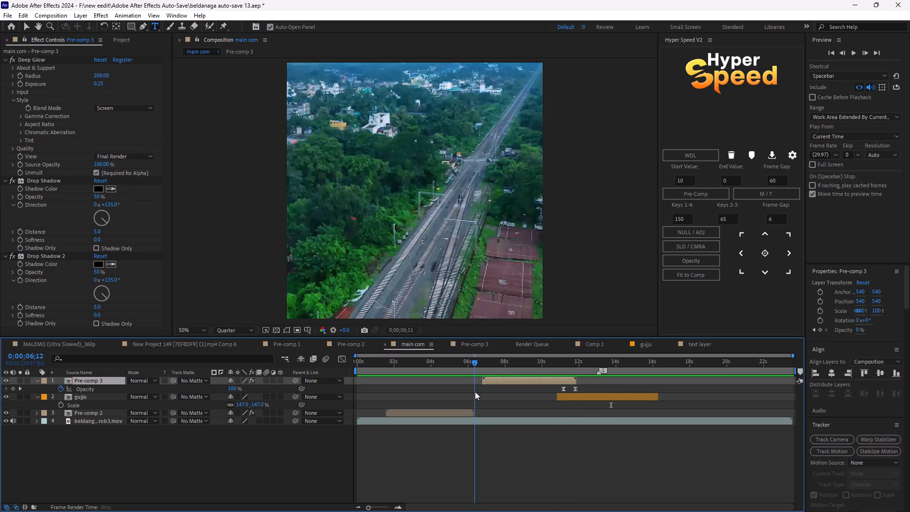
drag(475, 392, 475, 391)
key(space)
key(space)
drag(502, 383, 501, 383)
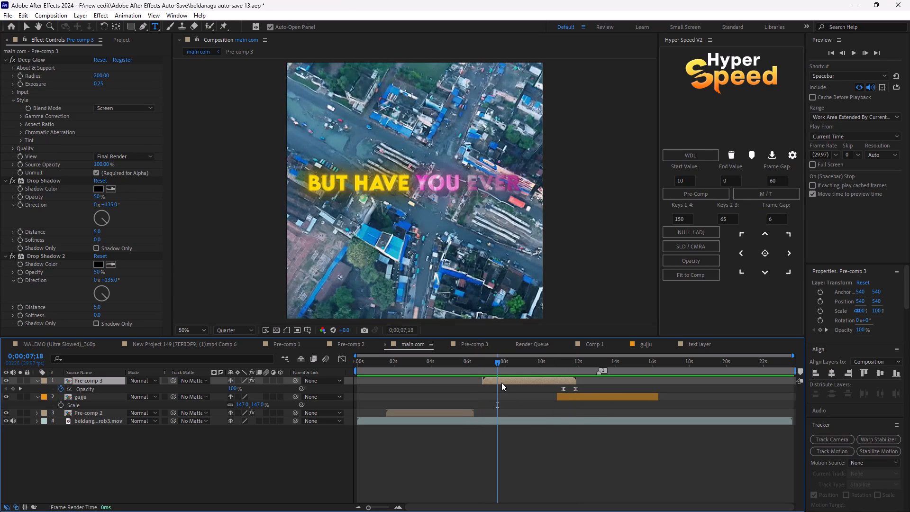
drag(501, 383, 497, 383)
key(space)
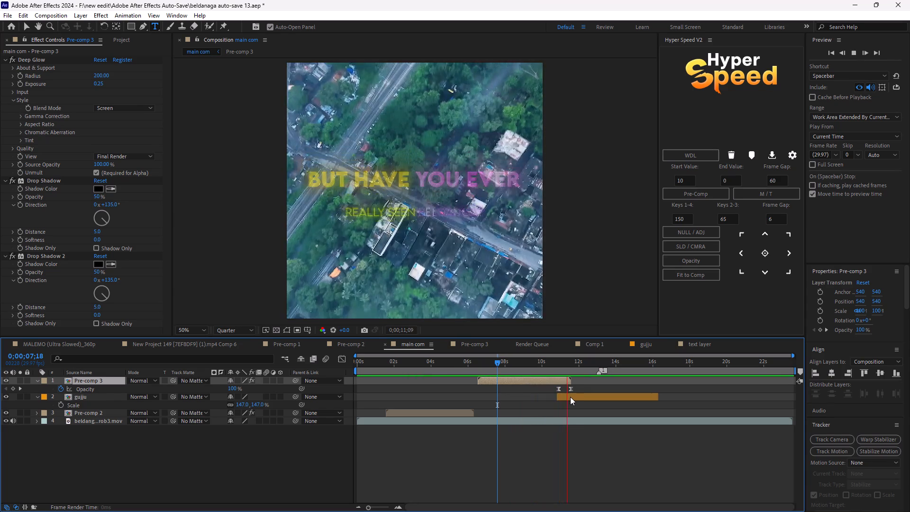
key(space)
Move Pre-comp 3's first Opacity keyframe to about 0;00;11;05 and apply Easy Ease to both of its Opacity keyframes.
drag(559, 389, 564, 390)
click(583, 357)
drag(578, 388, 565, 392)
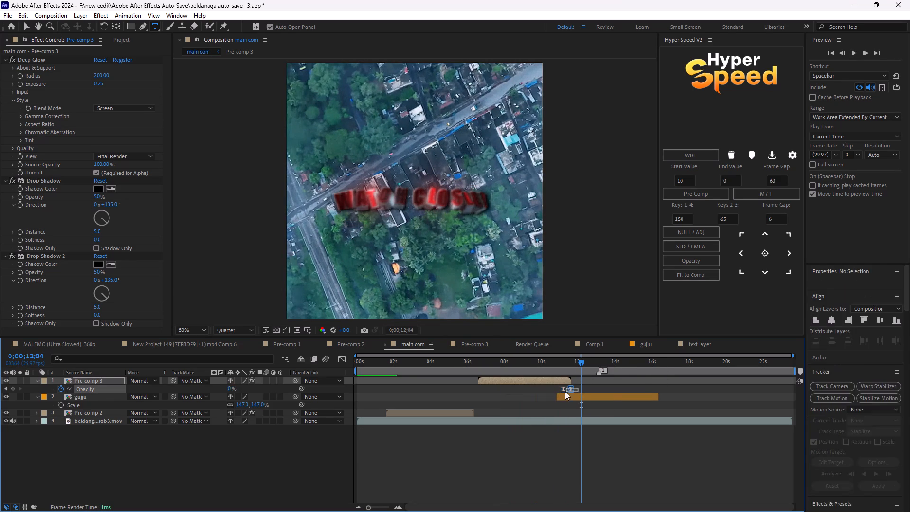
drag(565, 392, 556, 394)
click(342, 357)
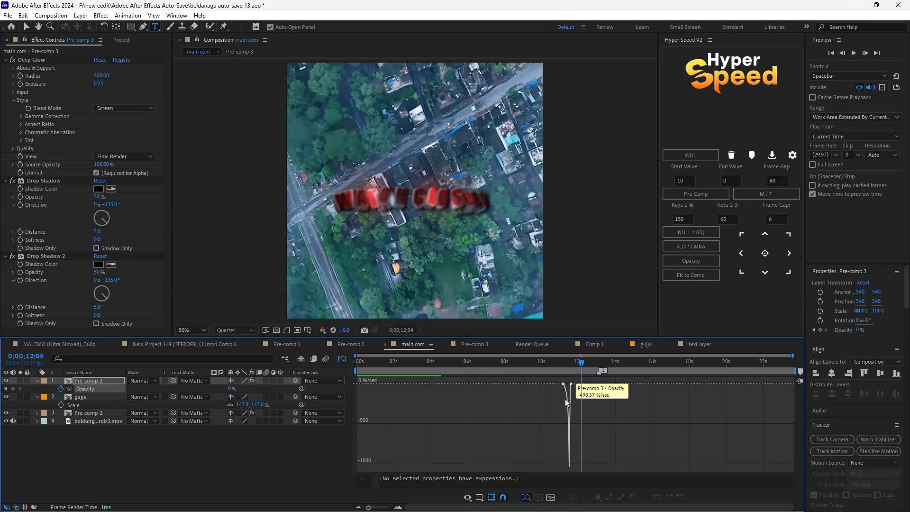
click(344, 361)
key(F9)
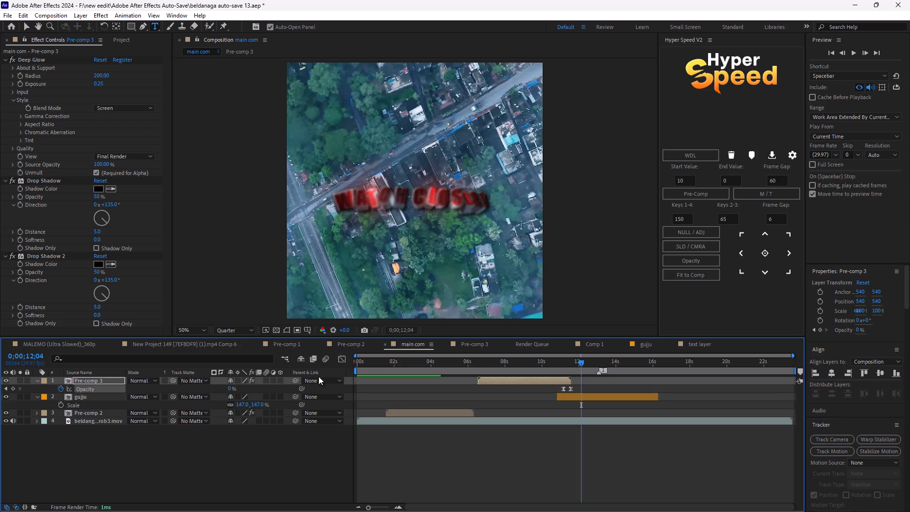
click(341, 360)
click(338, 360)
drag(583, 385, 556, 393)
key(F9)
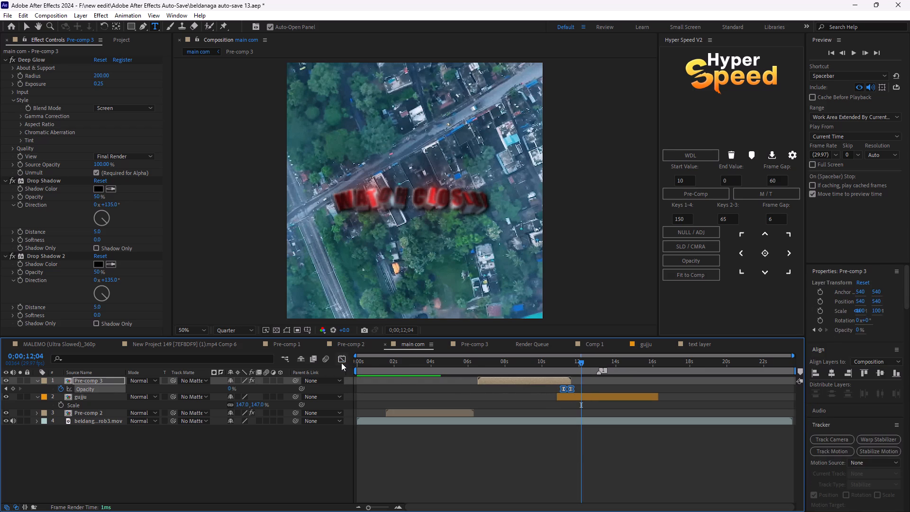
Extend Pre-comp 3's first Opacity keyframe's outgoing influence toward the second so the fade-out peaks late, and preview from 0;00;11;01.
click(341, 363)
click(562, 386)
click(564, 383)
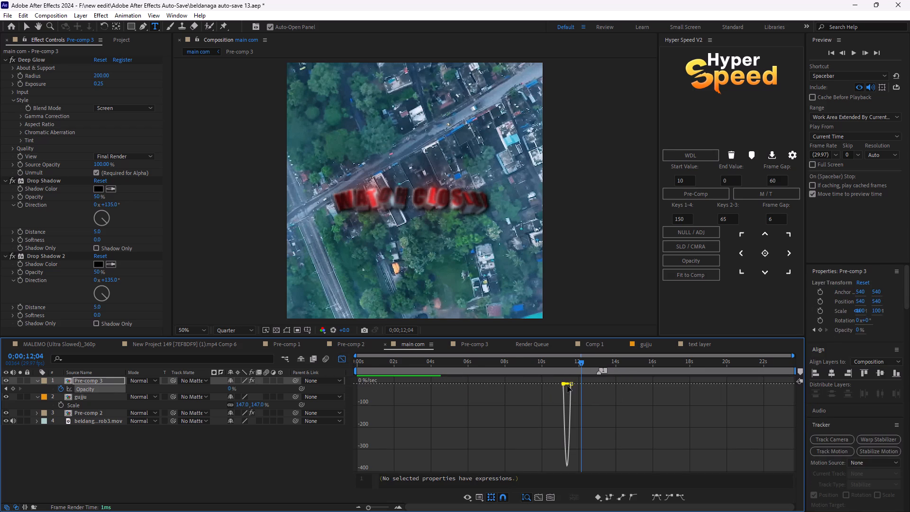
drag(567, 384, 582, 384)
key(ctrl+z)
drag(380, 508, 384, 508)
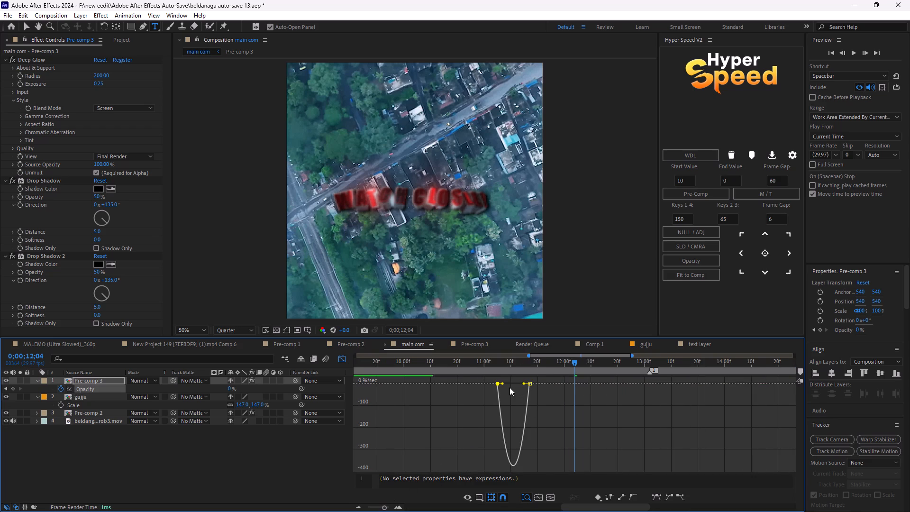
drag(503, 383, 524, 382)
drag(571, 362, 519, 378)
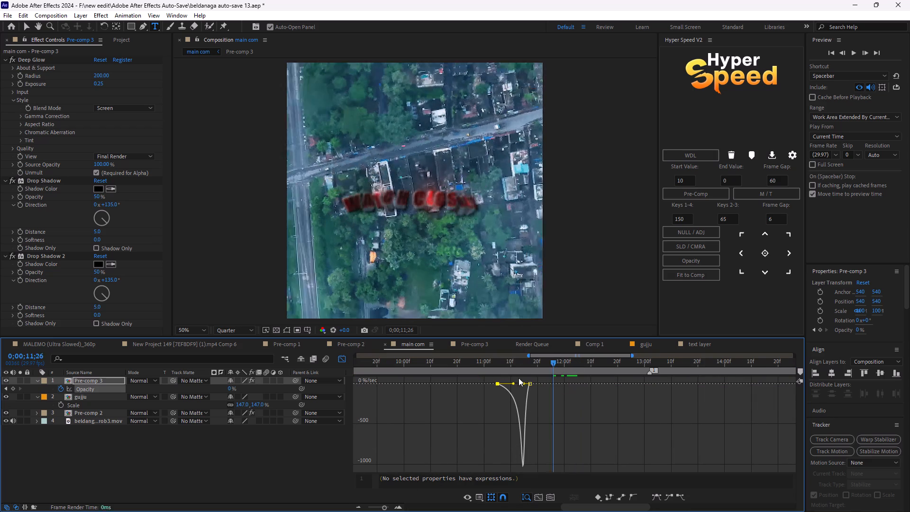
drag(519, 378, 486, 379)
key(space)
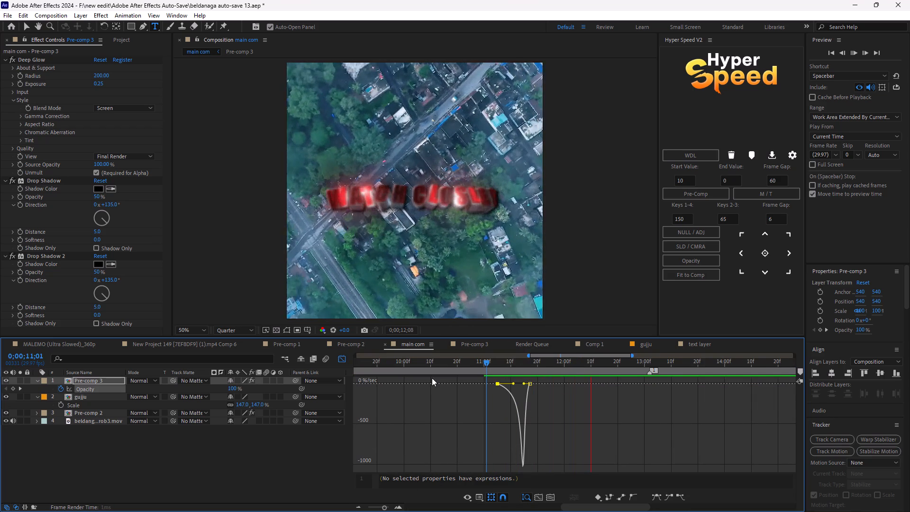
key(space)
drag(601, 365, 516, 384)
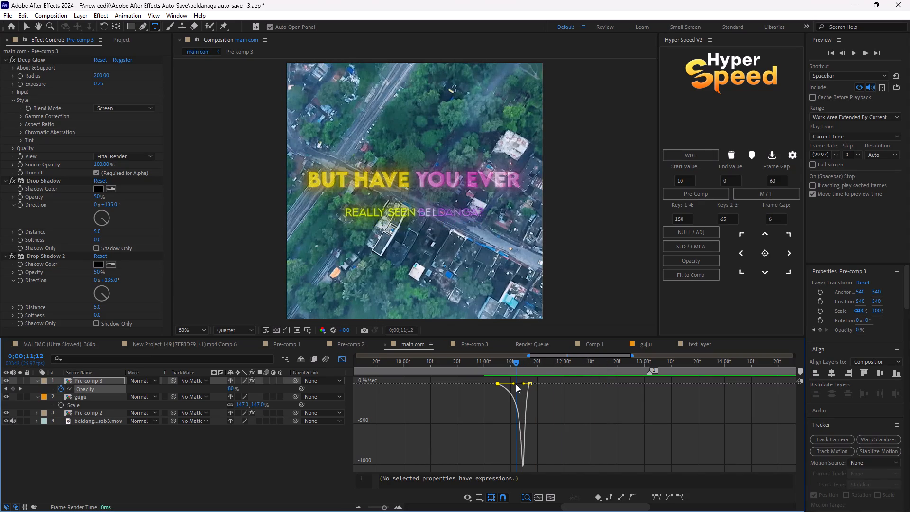
drag(516, 384, 523, 384)
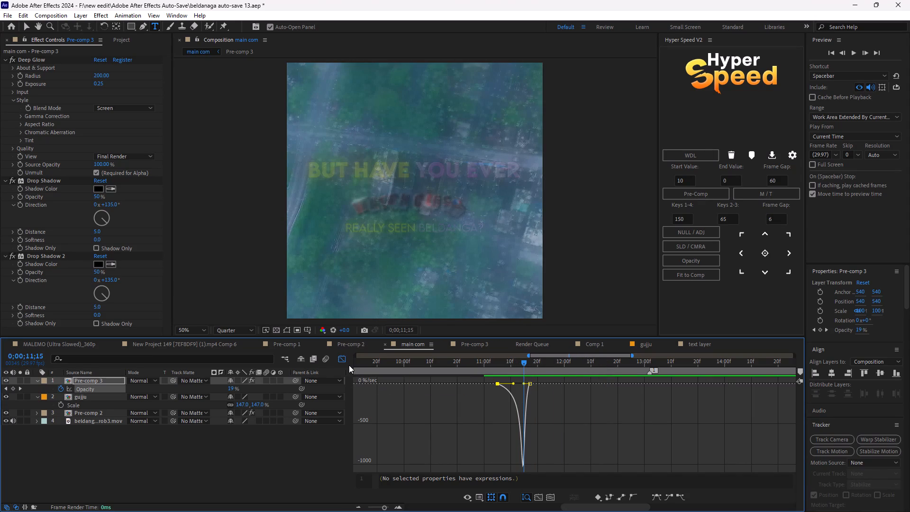
Move the gujju layer a few frames earlier to start at about 0;00;10;22, and preview the crossfade from 0;00;10;20.
click(347, 362)
drag(512, 398, 514, 398)
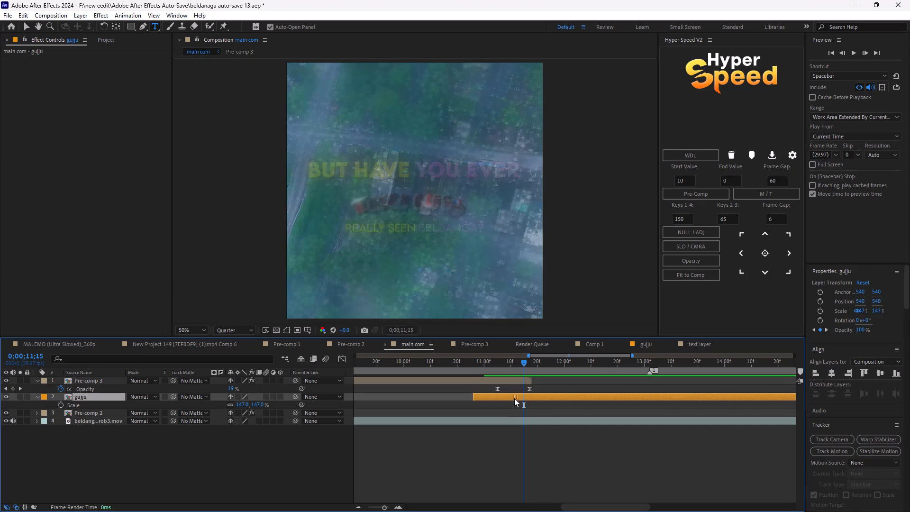
drag(514, 398, 504, 399)
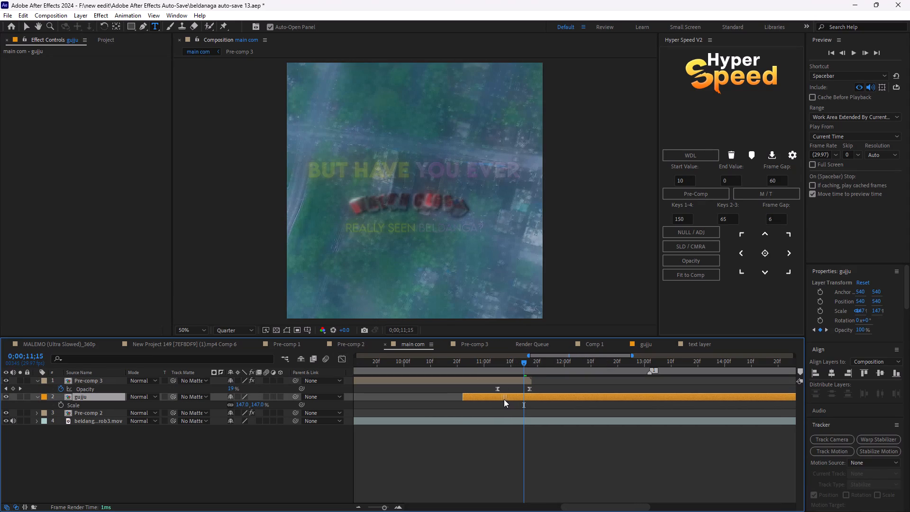
drag(504, 399, 503, 399)
drag(524, 369, 457, 379)
key(space)
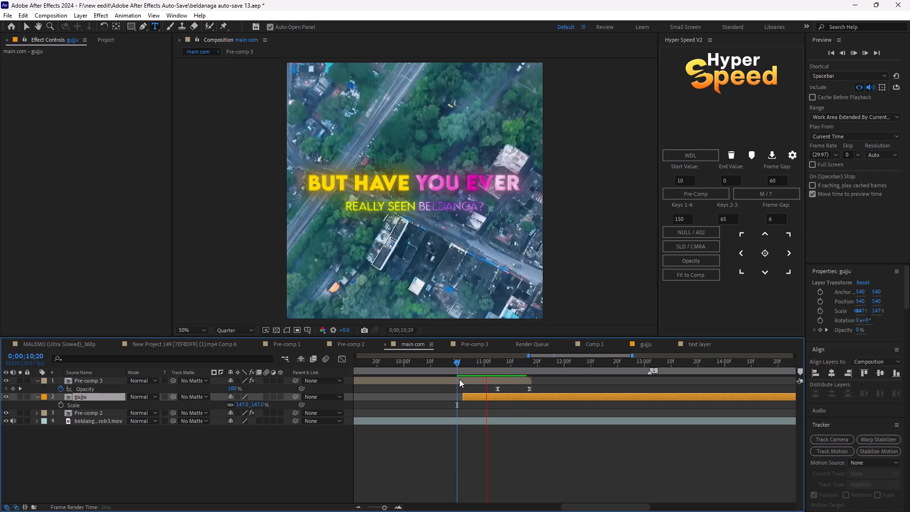
key(space)
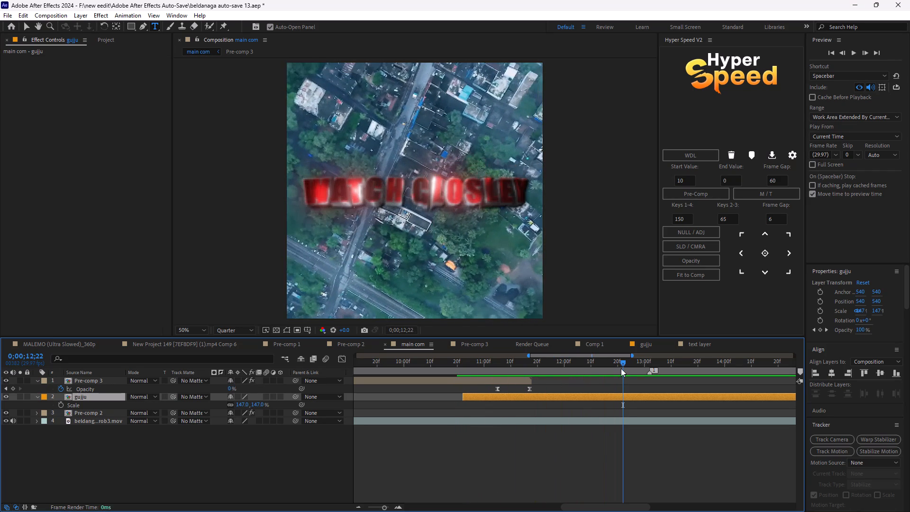
drag(621, 363, 494, 392)
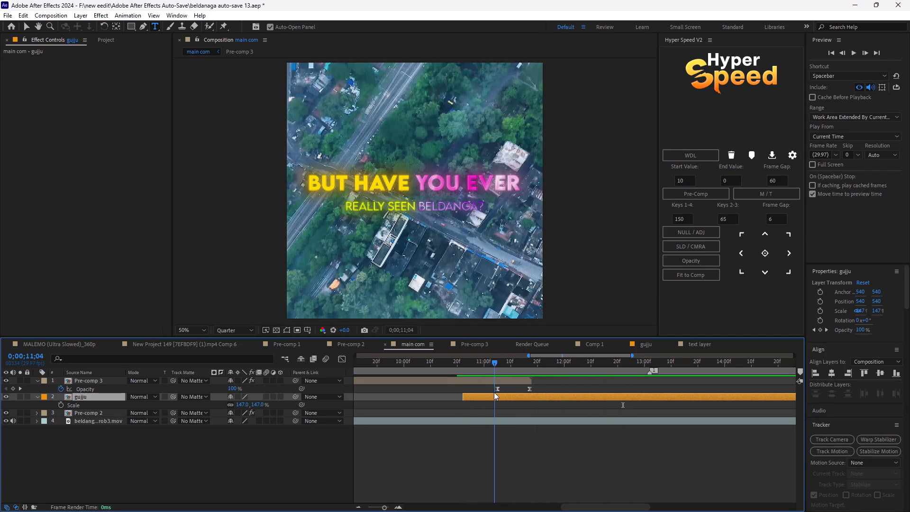
drag(494, 392, 518, 405)
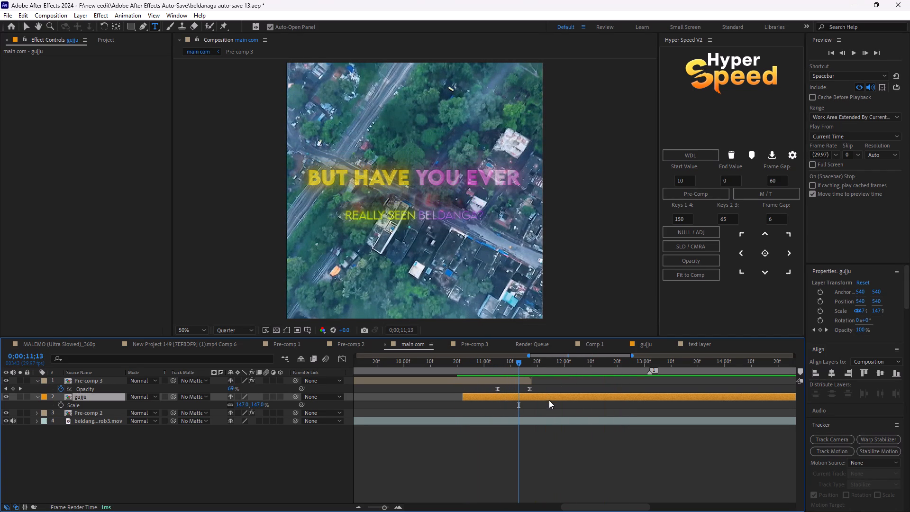
Move the gujju layer several frames earlier to start at about 0;00;10;17 and preview the crossfade from 0;00;10;23.
drag(547, 397, 533, 399)
drag(519, 364, 480, 374)
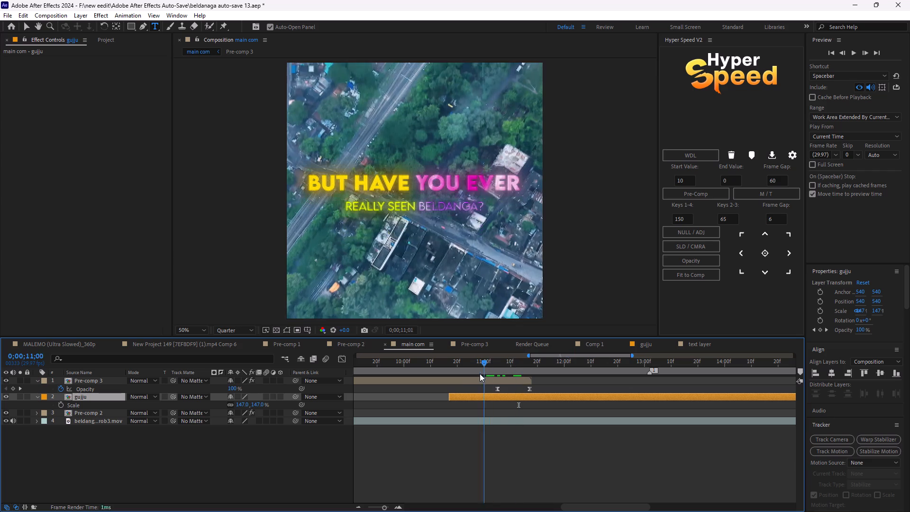
drag(480, 374, 466, 376)
key(space)
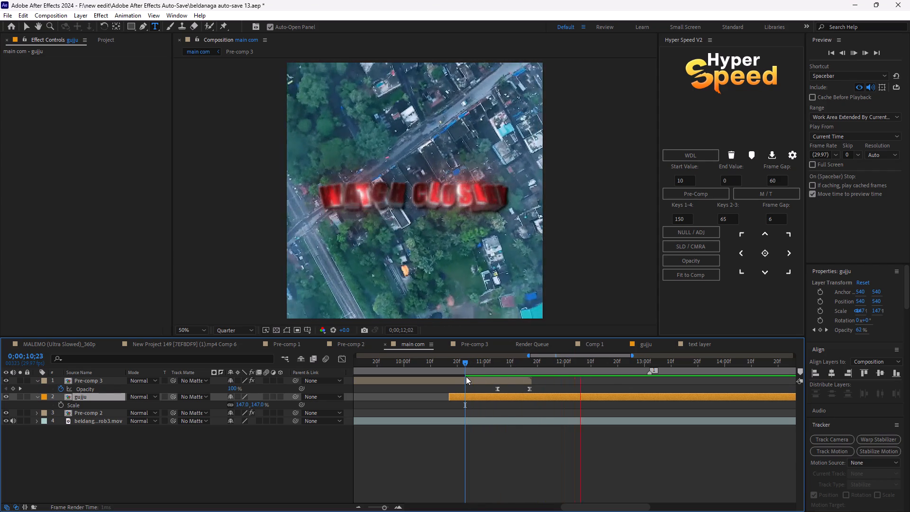
key(space)
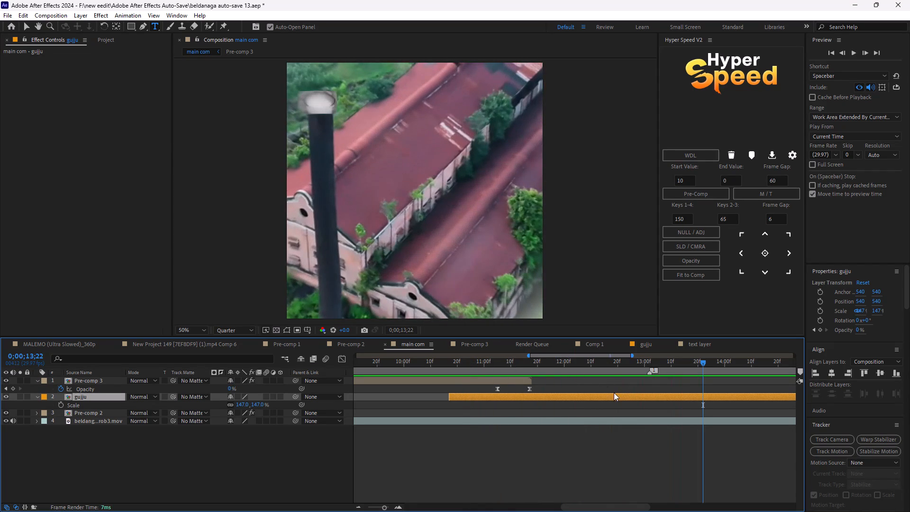
Reveal gujju's keyframes, slightly extend the first Time Remap keyframe's outgoing influence on the speed graph, and check the shatter around 0;00;12;24.
key(t)
key(t)
key(u)
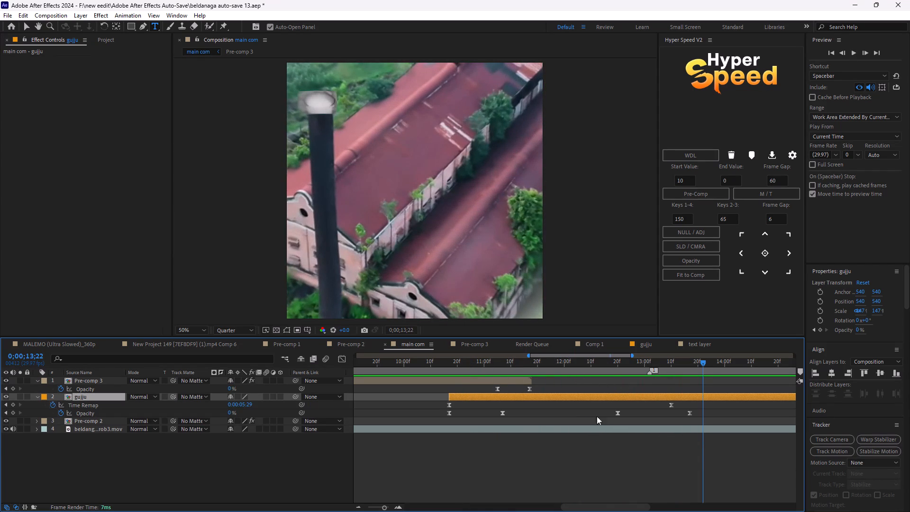
drag(702, 366, 665, 392)
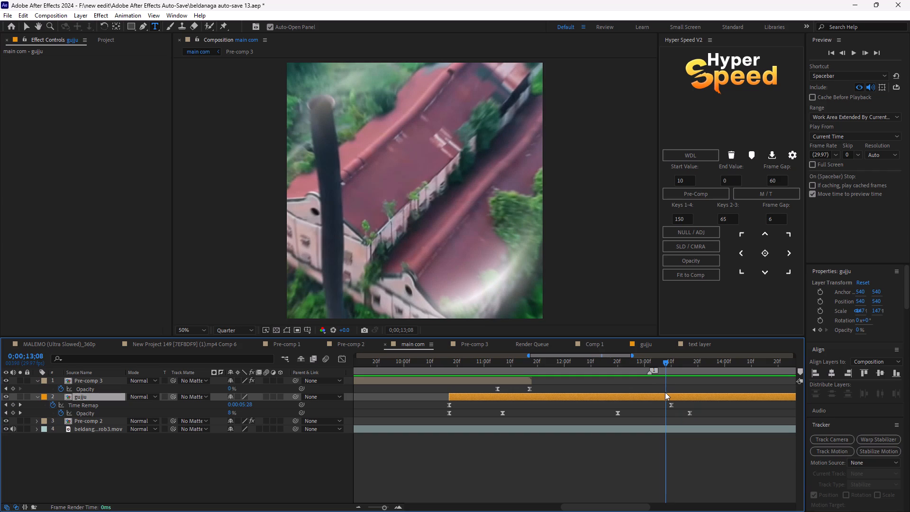
drag(665, 392, 668, 394)
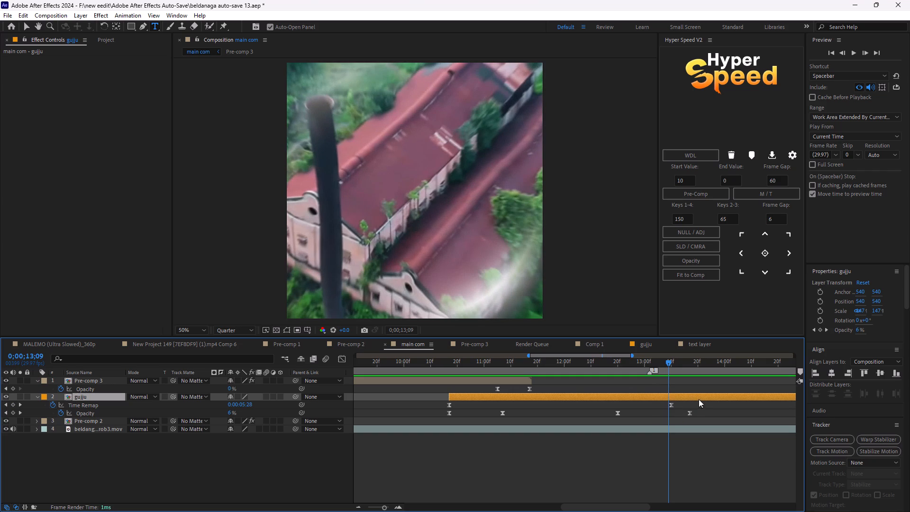
drag(678, 405, 447, 408)
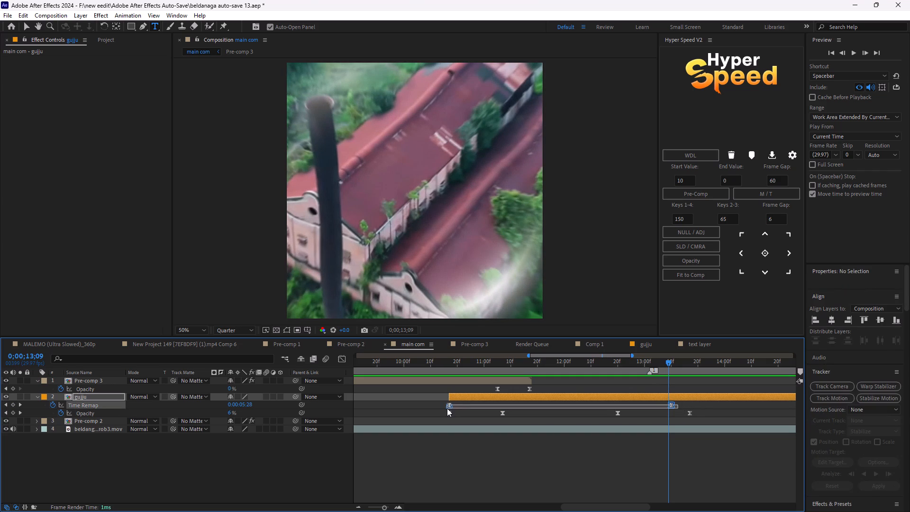
drag(447, 408, 447, 408)
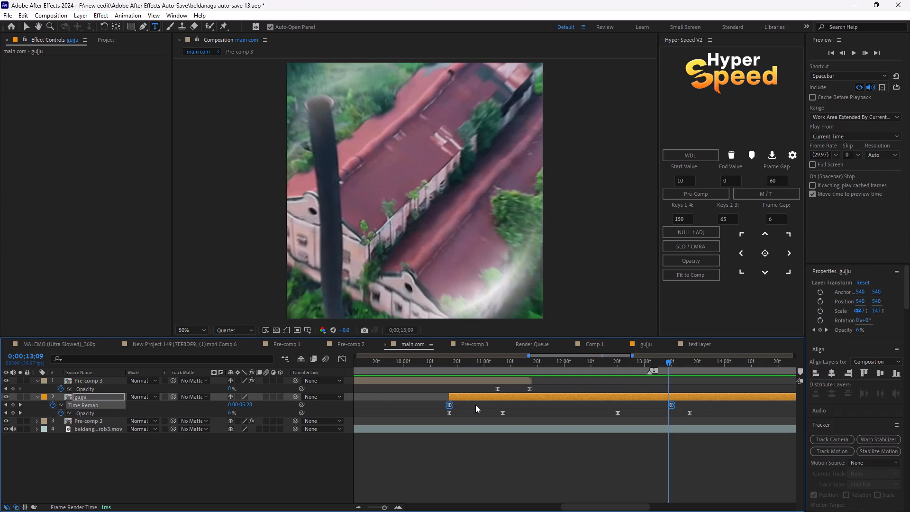
click(345, 359)
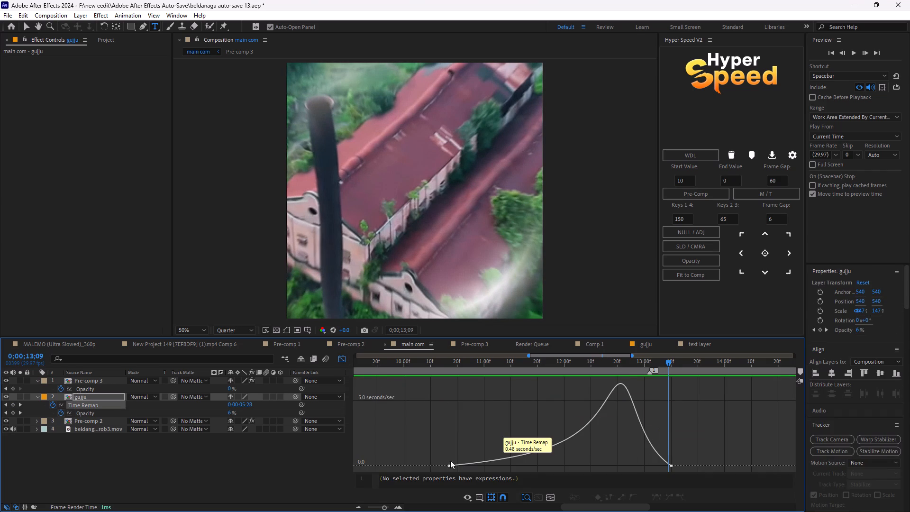
click(451, 464)
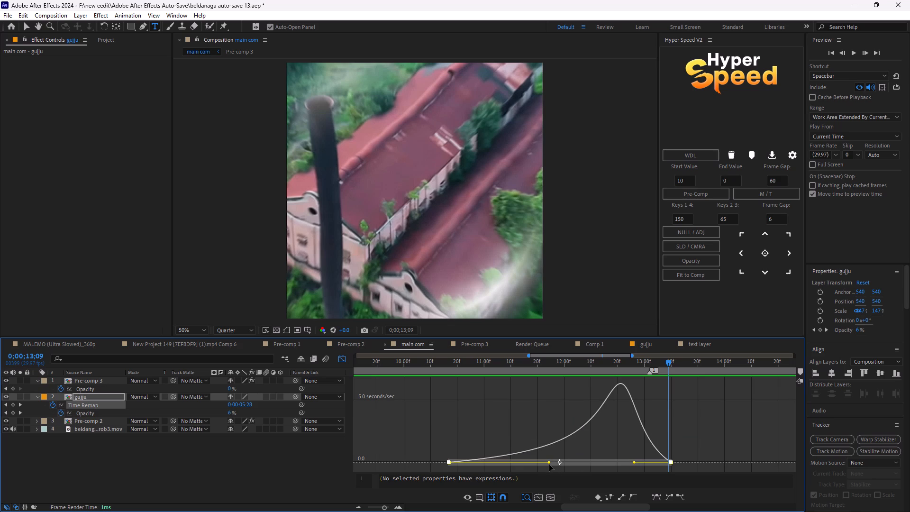
click(549, 465)
drag(667, 360, 624, 374)
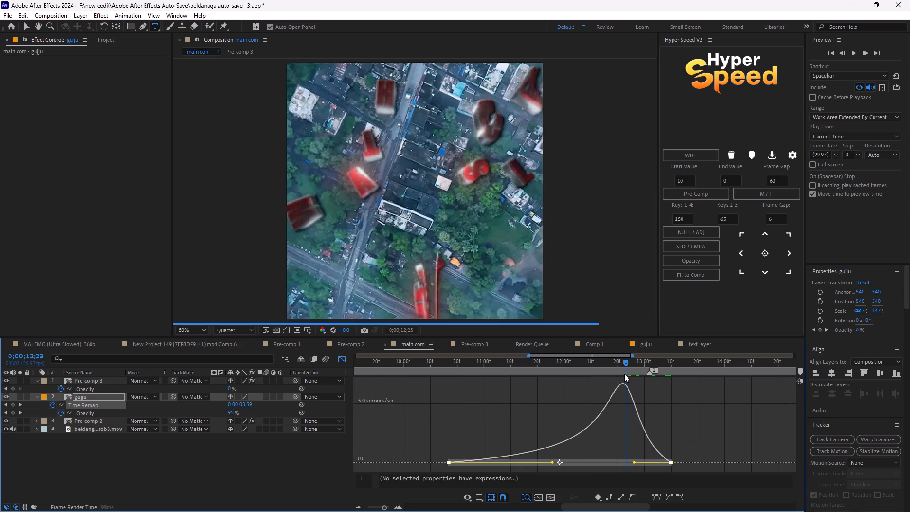
drag(624, 374, 628, 375)
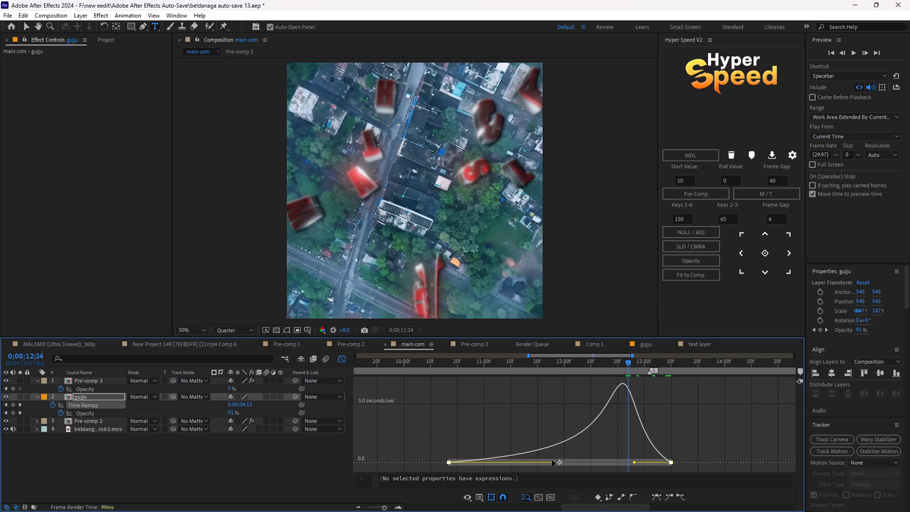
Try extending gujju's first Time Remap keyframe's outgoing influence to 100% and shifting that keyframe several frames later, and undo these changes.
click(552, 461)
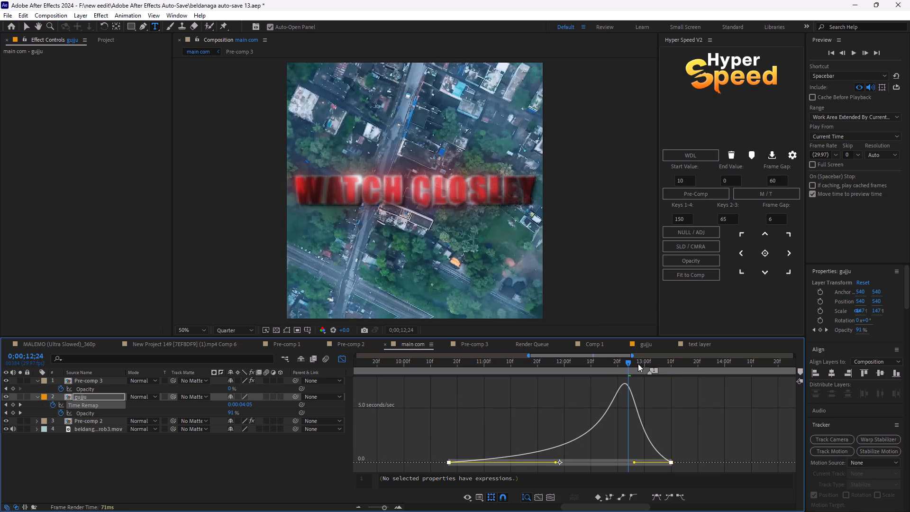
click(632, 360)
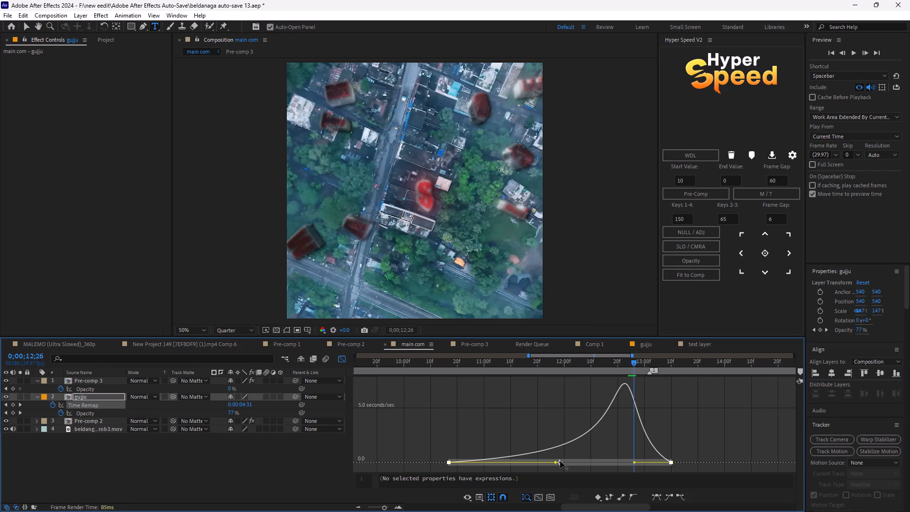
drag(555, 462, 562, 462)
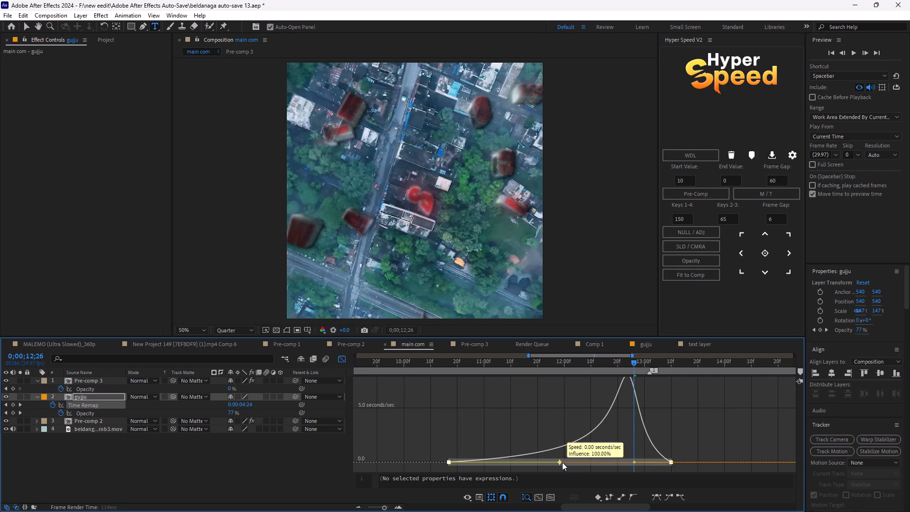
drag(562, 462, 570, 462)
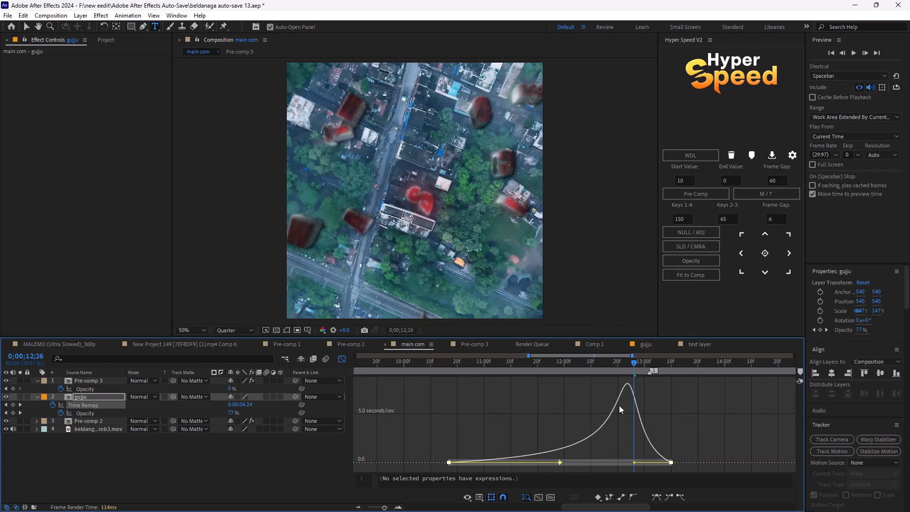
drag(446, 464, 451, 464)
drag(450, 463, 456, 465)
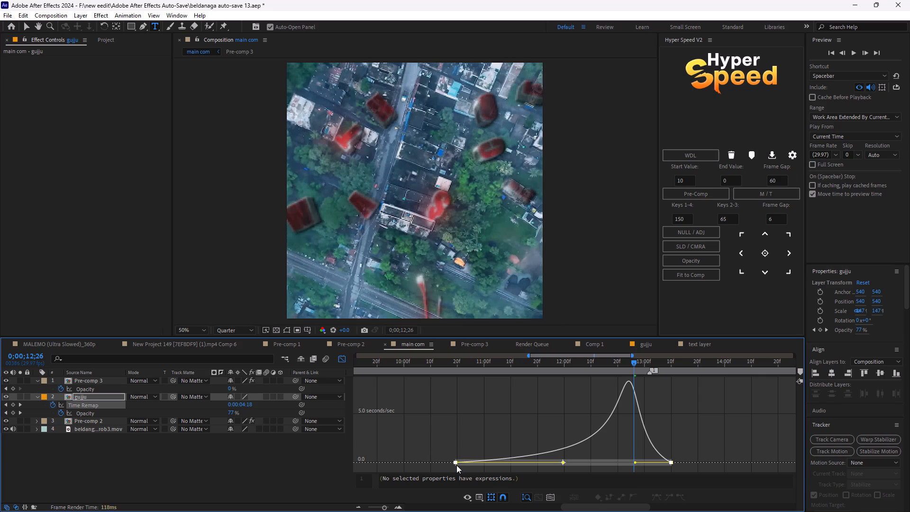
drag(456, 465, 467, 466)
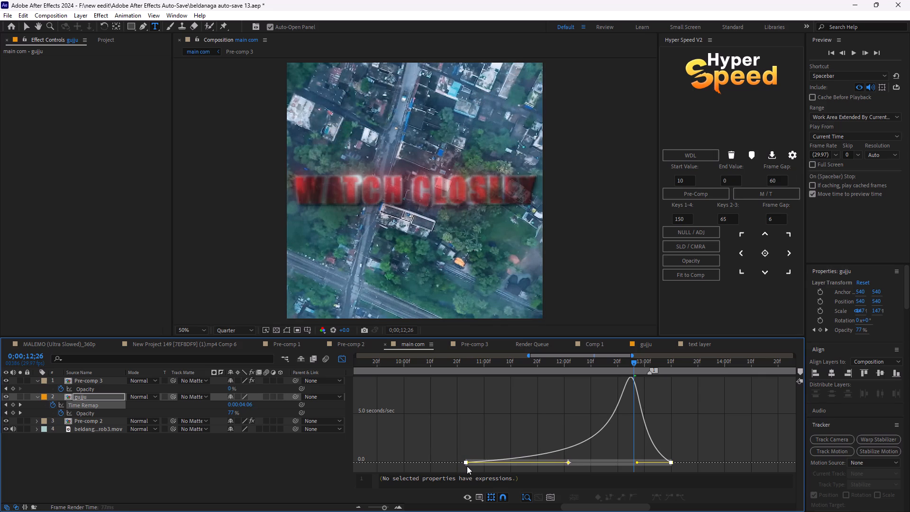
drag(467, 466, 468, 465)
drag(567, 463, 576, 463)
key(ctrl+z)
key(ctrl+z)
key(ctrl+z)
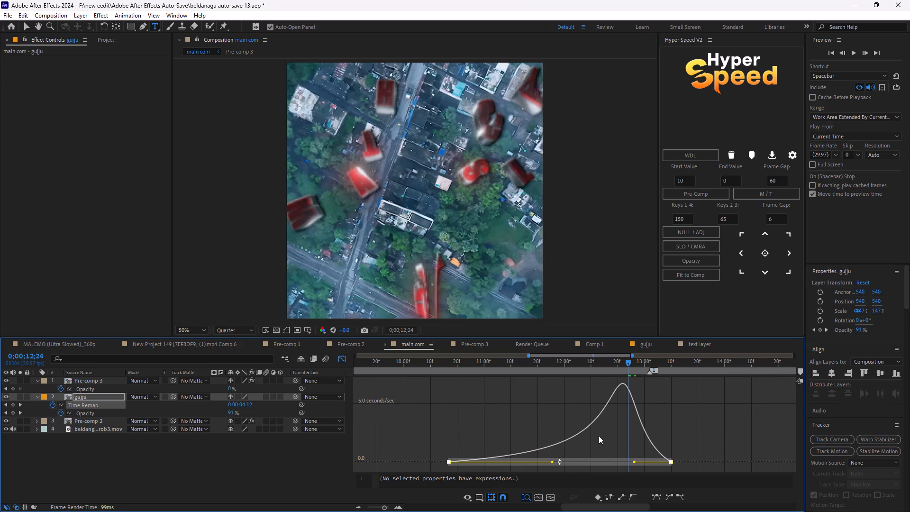
Move both of gujju's Time Remap keyframes about two frames later and check the shatter around 0;00;12;28.
click(343, 358)
drag(669, 402, 672, 403)
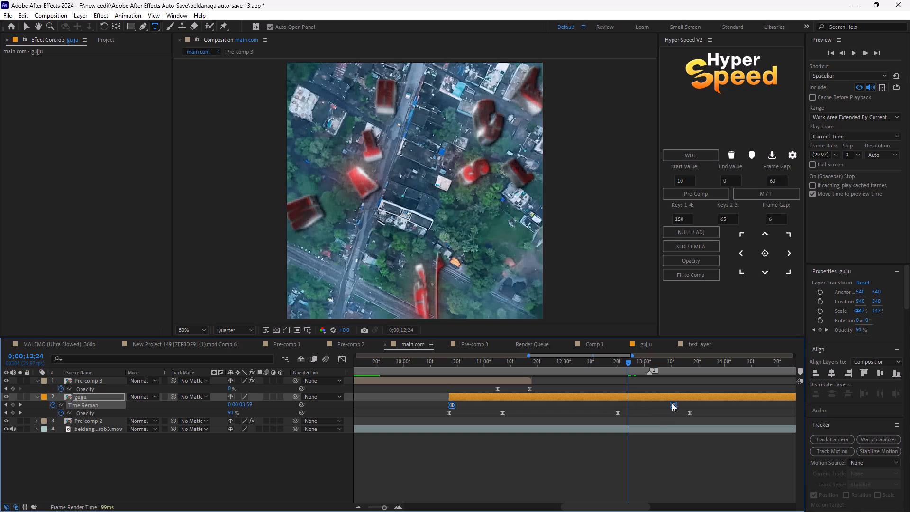
drag(672, 403, 675, 404)
drag(631, 365, 637, 369)
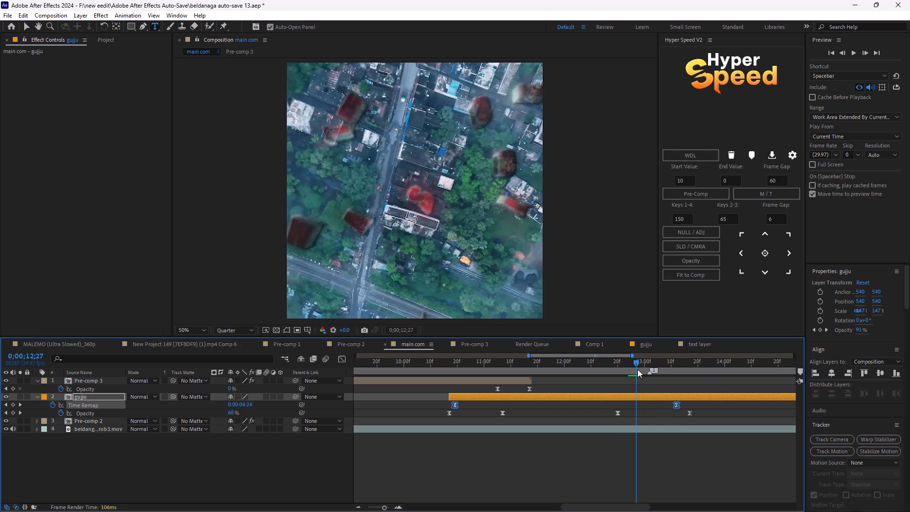
drag(637, 369, 638, 370)
Move only gujju's last Time Remap keyframe later to about 0;00;13;15 and preview the shatter from 0;00;12;28.
drag(694, 404, 655, 408)
drag(677, 407, 681, 408)
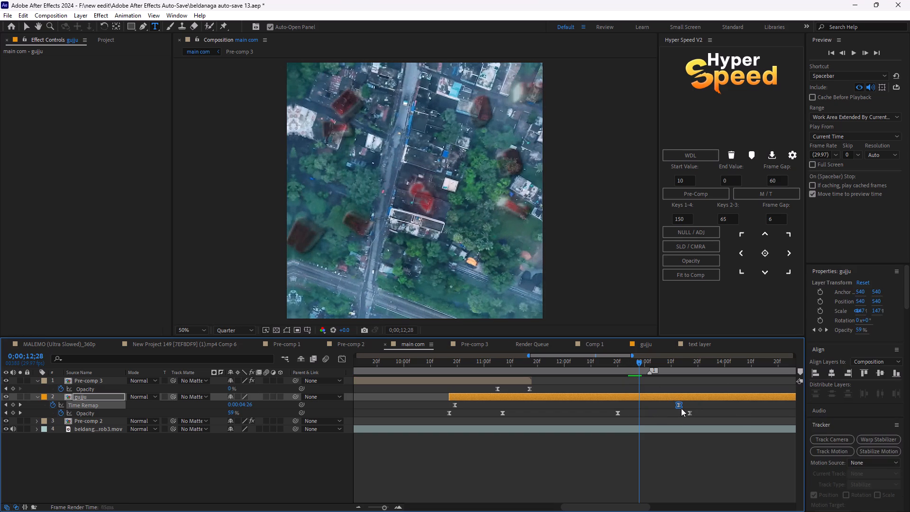
drag(681, 408, 685, 409)
key(space)
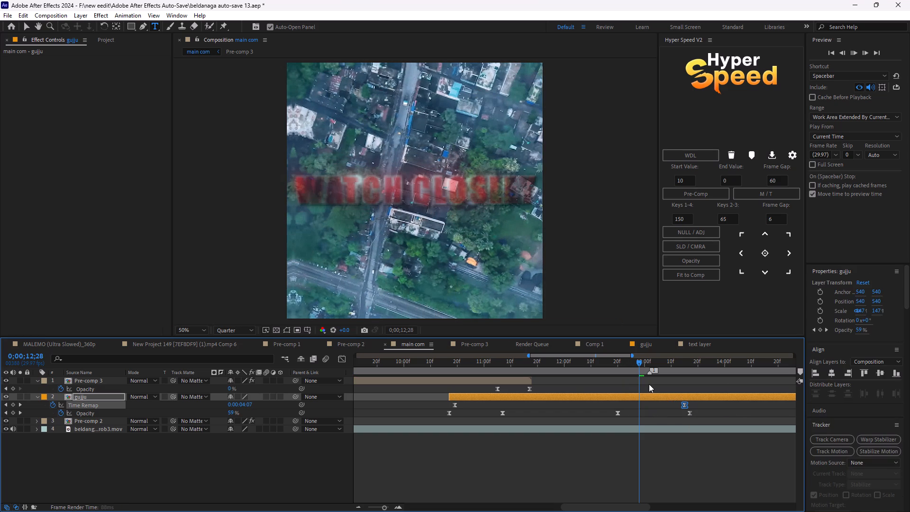
key(space)
drag(667, 364, 652, 368)
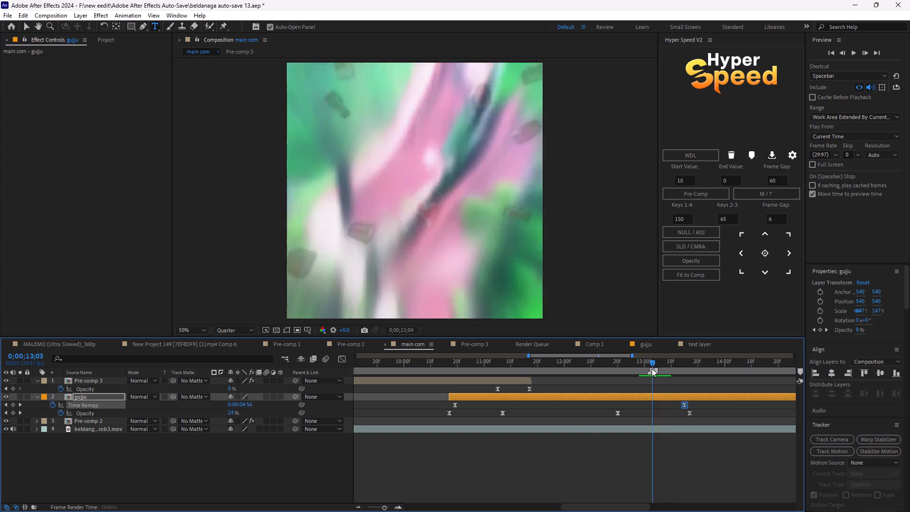
drag(652, 368, 645, 370)
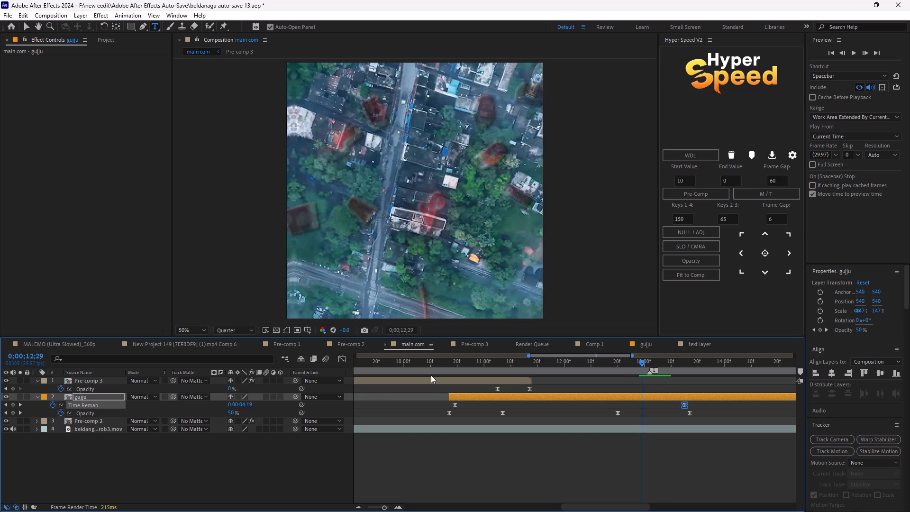
Extend gujju's first Time Remap keyframe's outgoing influence slightly so the speed peaks near 0;00;12;28, and preview the shatter.
click(351, 356)
click(346, 358)
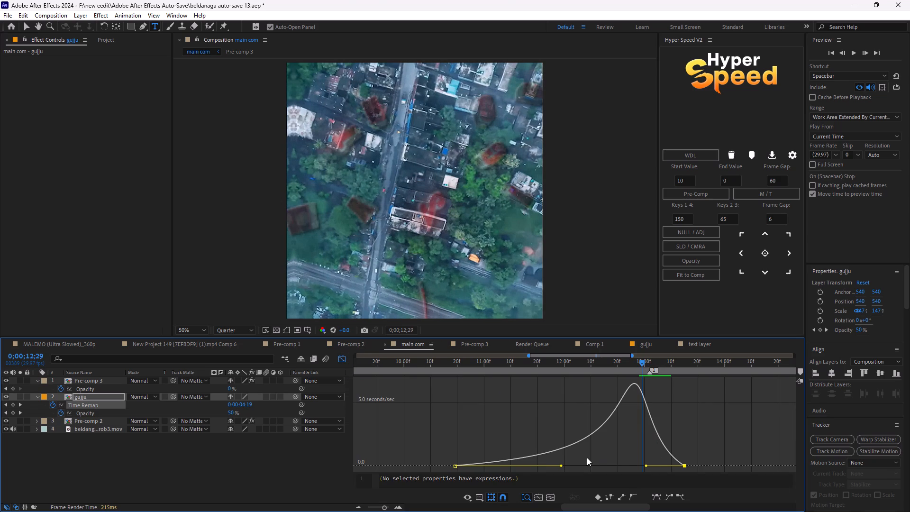
drag(561, 465, 568, 465)
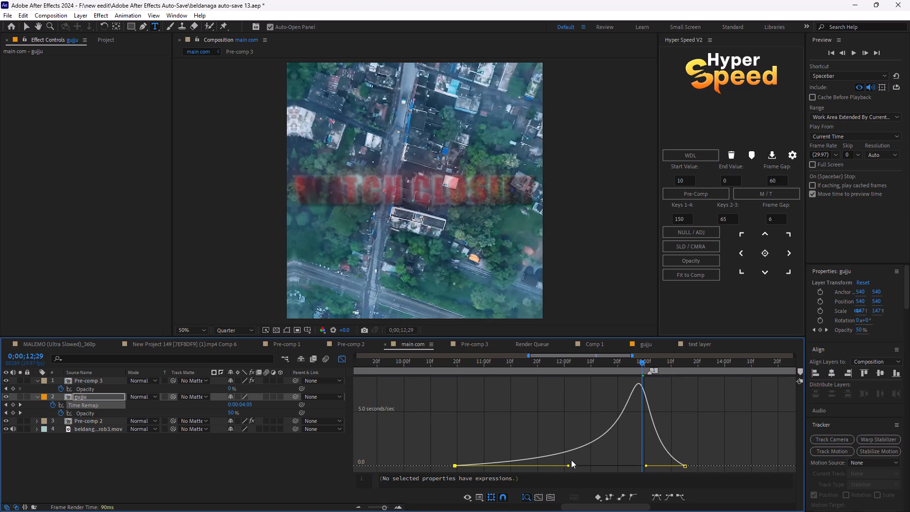
key(space)
key(space)
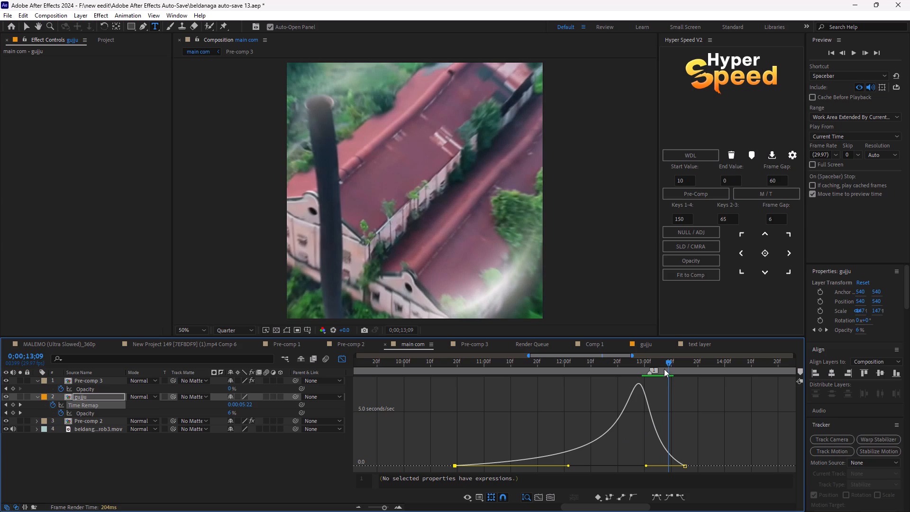
drag(667, 364, 639, 381)
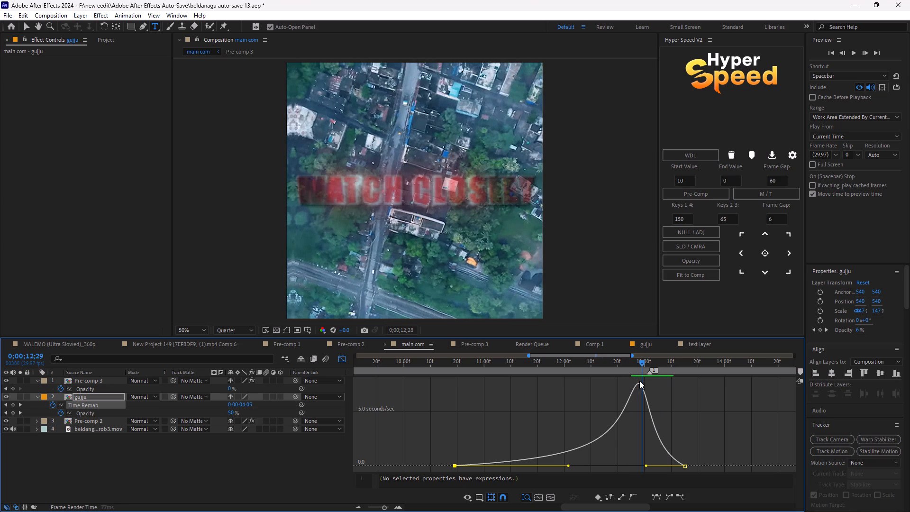
drag(639, 381, 637, 383)
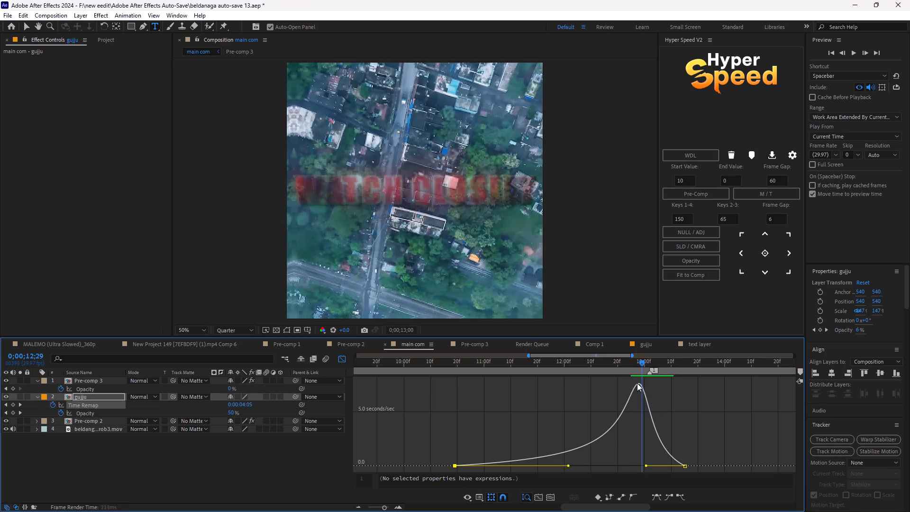
drag(637, 383, 629, 385)
key(space)
key(space)
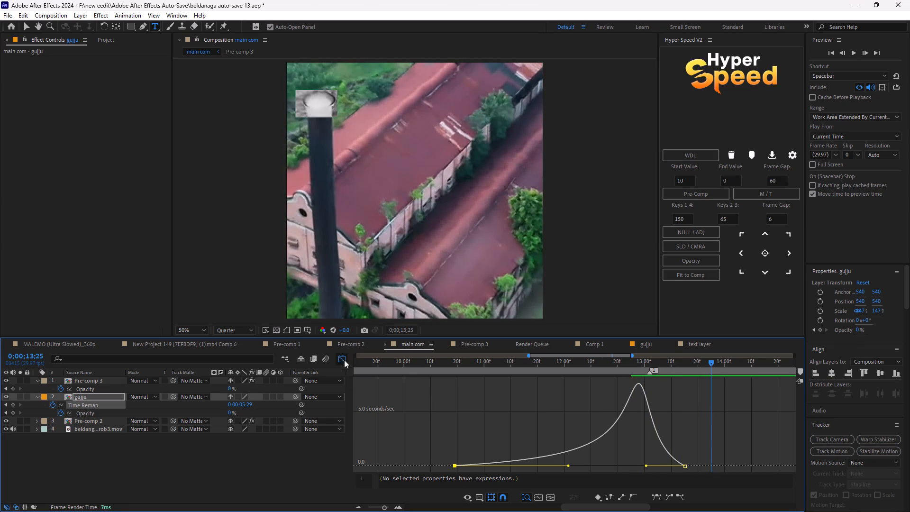
Move gujju's last two Opacity keyframes together to about 0;00;13;04 and 0;00;14;01, previewing the fade-out from 0;00;13;02.
click(344, 360)
drag(698, 411, 597, 418)
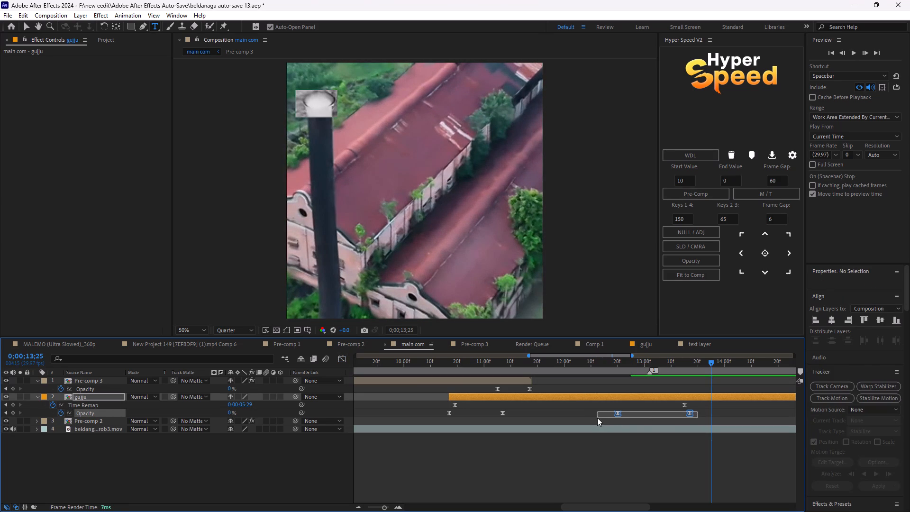
drag(597, 418, 596, 418)
drag(619, 416, 648, 426)
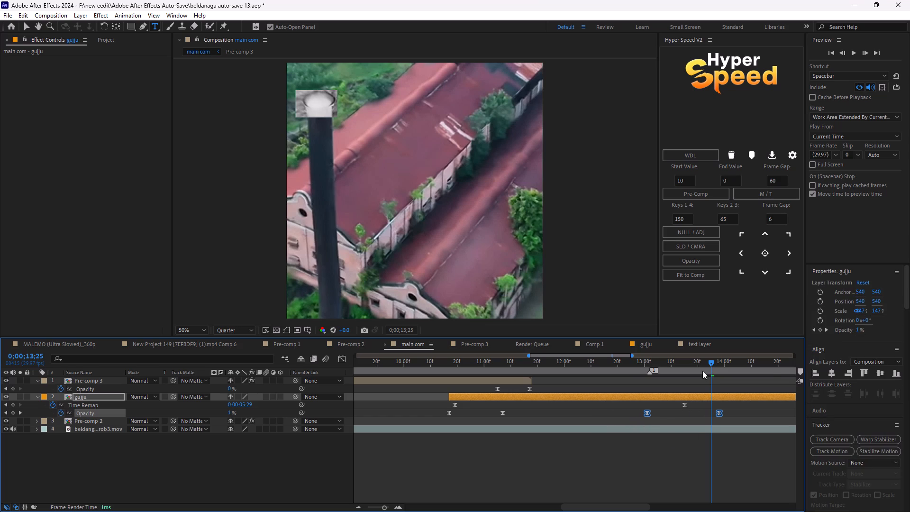
drag(711, 362, 650, 387)
key(space)
key(space)
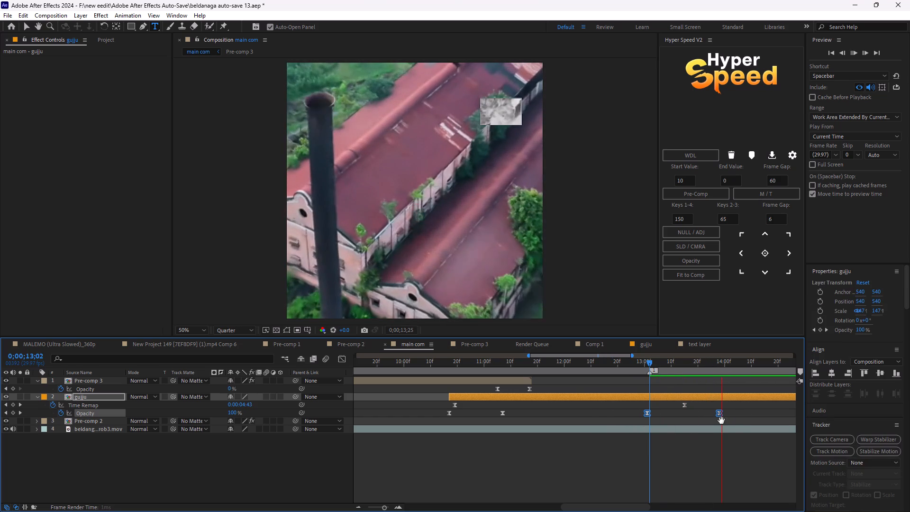
drag(719, 414, 727, 417)
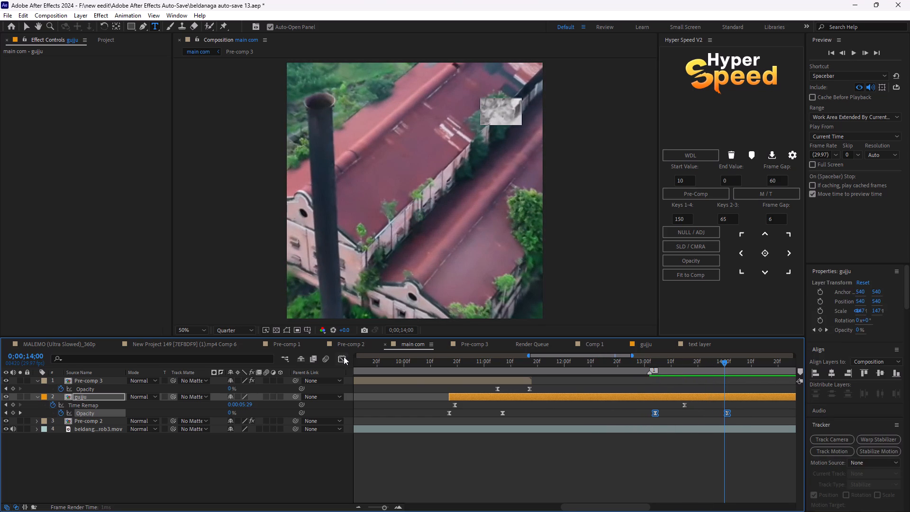
Reshape gujju's final Opacity fade-out speed curve so it peaks later, near 0;00;13;24, and preview it from 0;00;13;12.
click(344, 357)
drag(662, 438, 682, 438)
click(655, 439)
drag(667, 441, 686, 440)
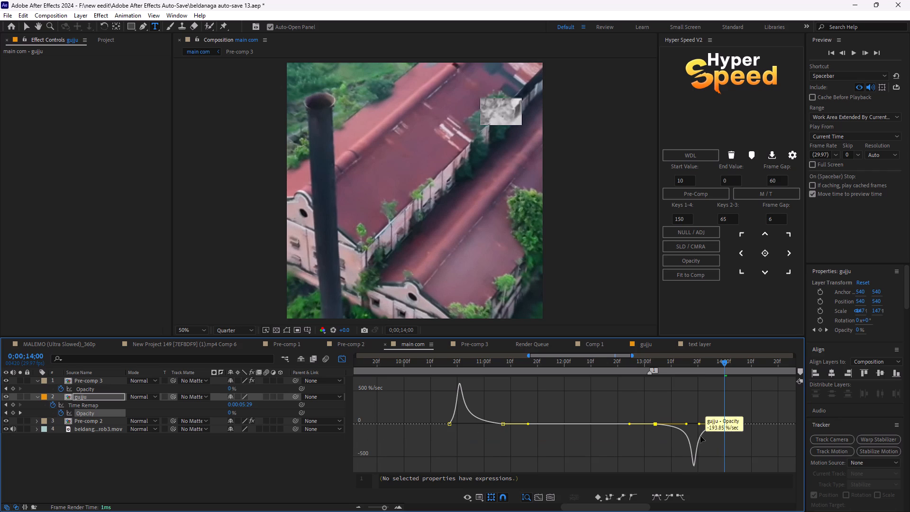
drag(701, 424, 717, 422)
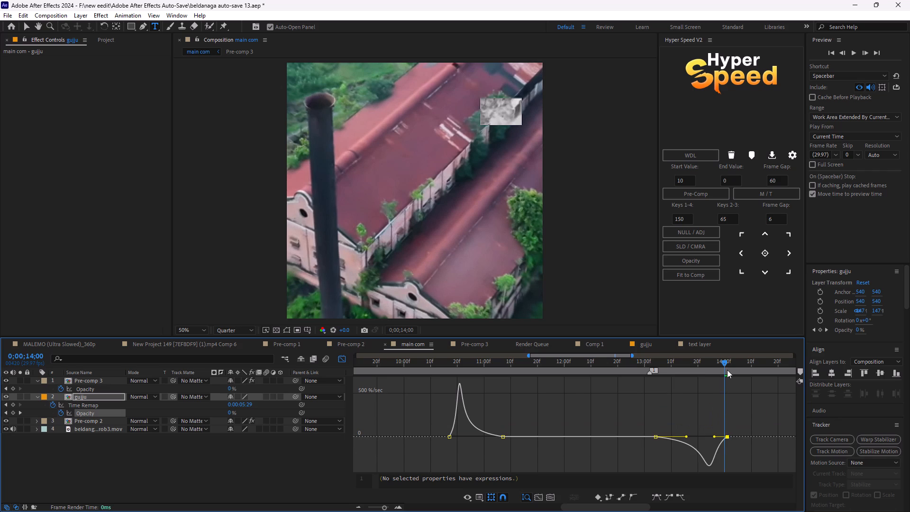
drag(724, 366, 675, 384)
key(space)
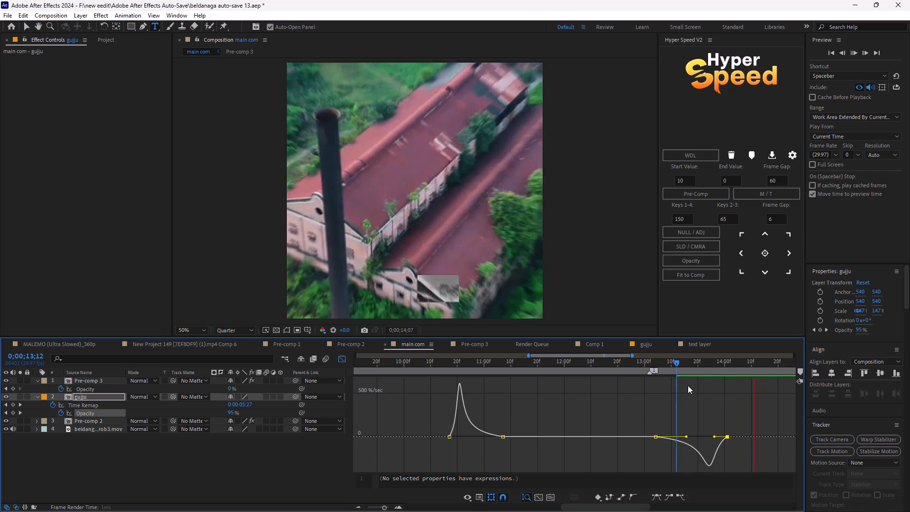
key(space)
click(337, 359)
Preview the title text in main com from 0;00;11;10, 0;00;11;20 and 0;00;10;27, checking its entrance, smear, shatter and fade-out.
key(space)
drag(764, 362, 733, 379)
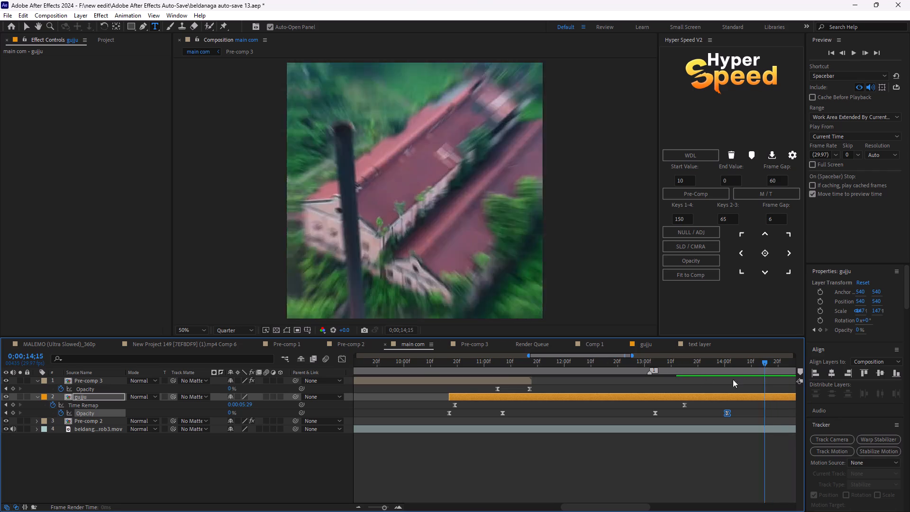
drag(733, 379, 508, 402)
key(space)
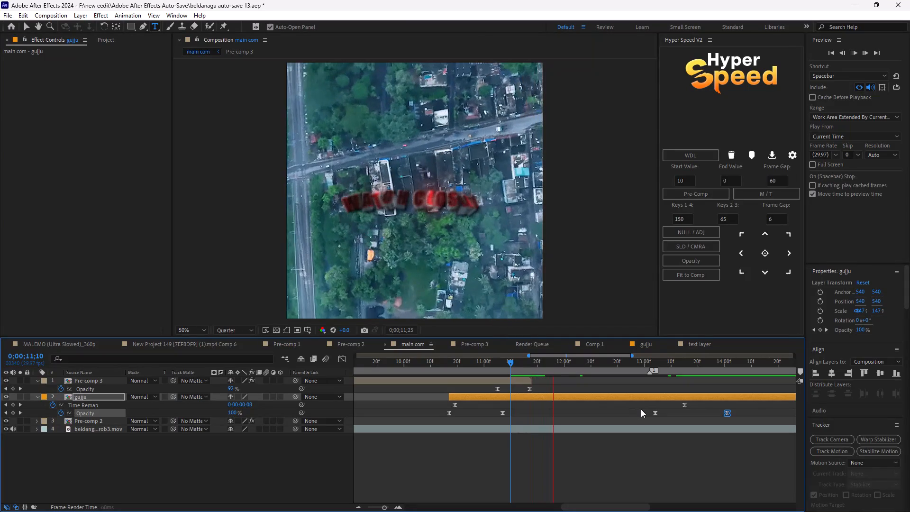
key(space)
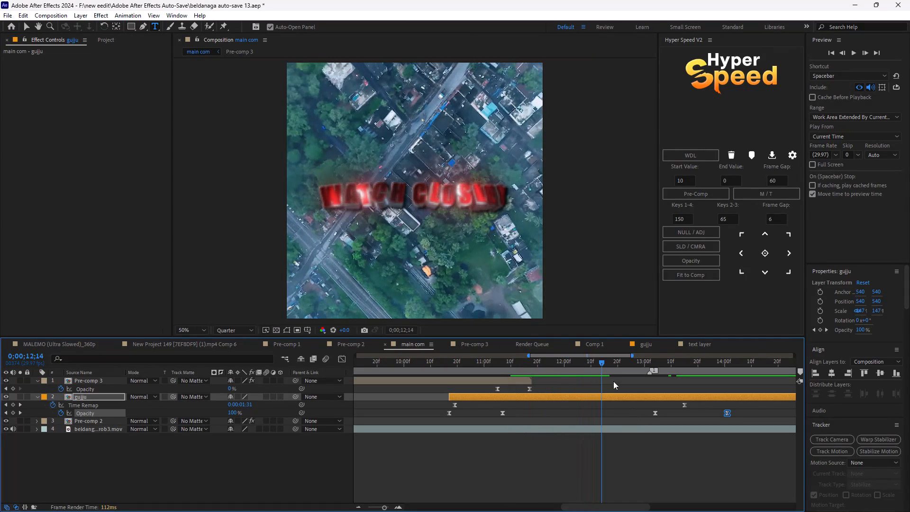
drag(599, 357, 515, 386)
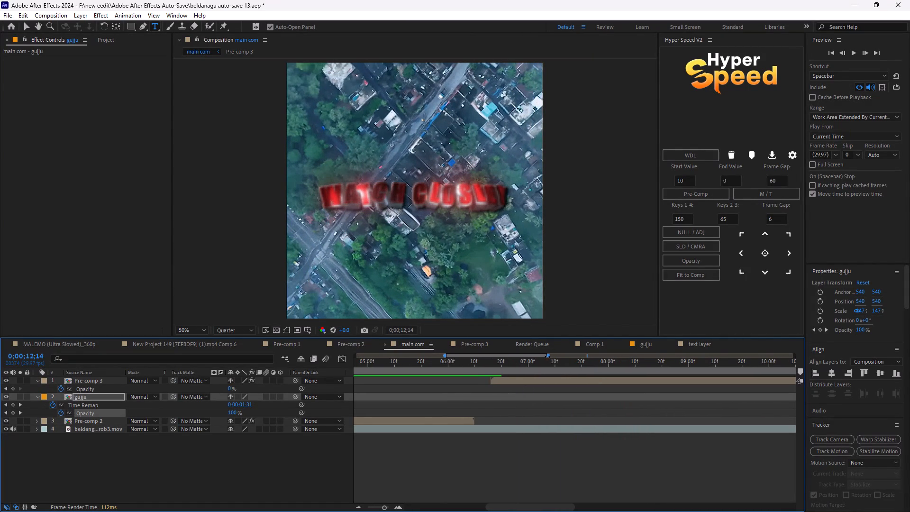
drag(547, 357, 909, 475)
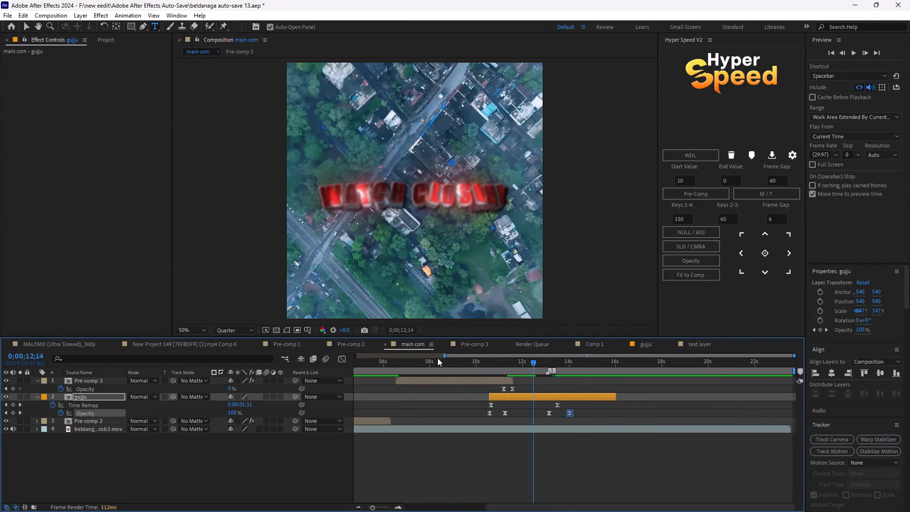
drag(446, 355, 435, 359)
drag(545, 361, 527, 369)
key(space)
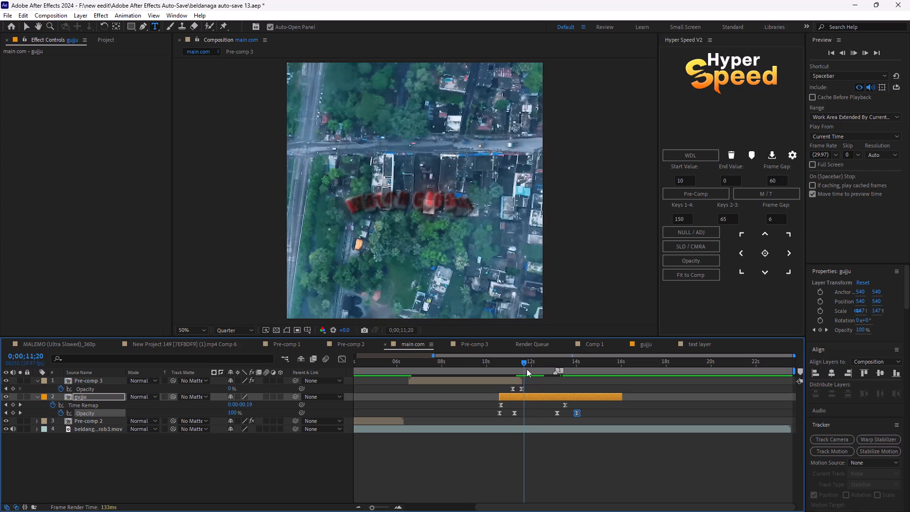
key(space)
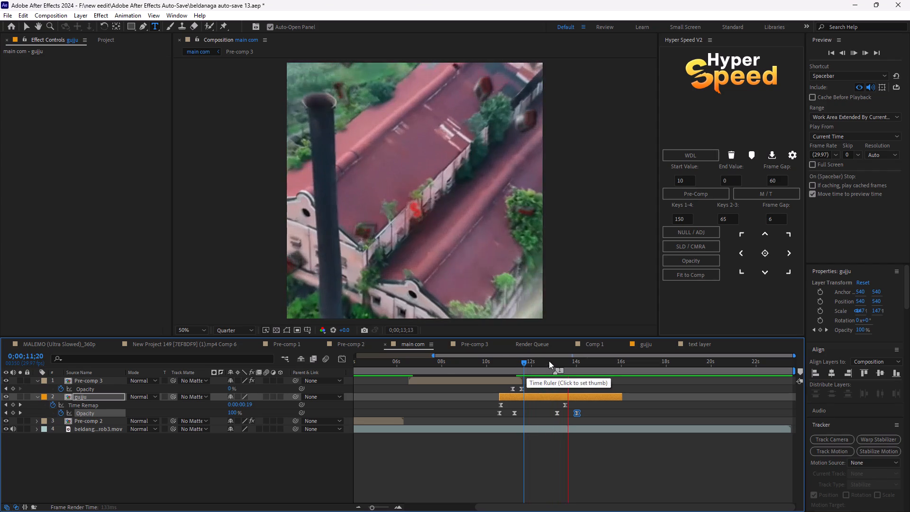
drag(571, 363, 508, 386)
key(space)
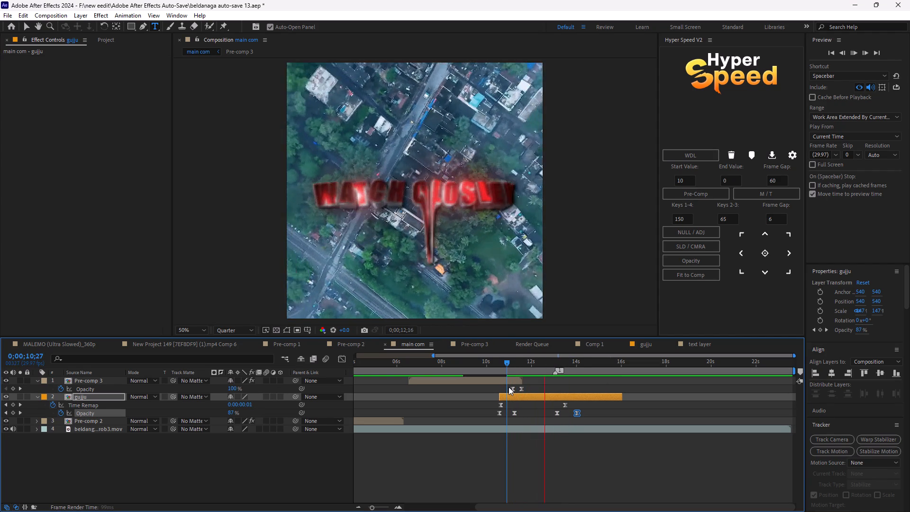
key(space)
Open the text layer comp through gujju and examine the CC Smear effect's Reach animation on 3D Text Solid.
drag(569, 366, 543, 373)
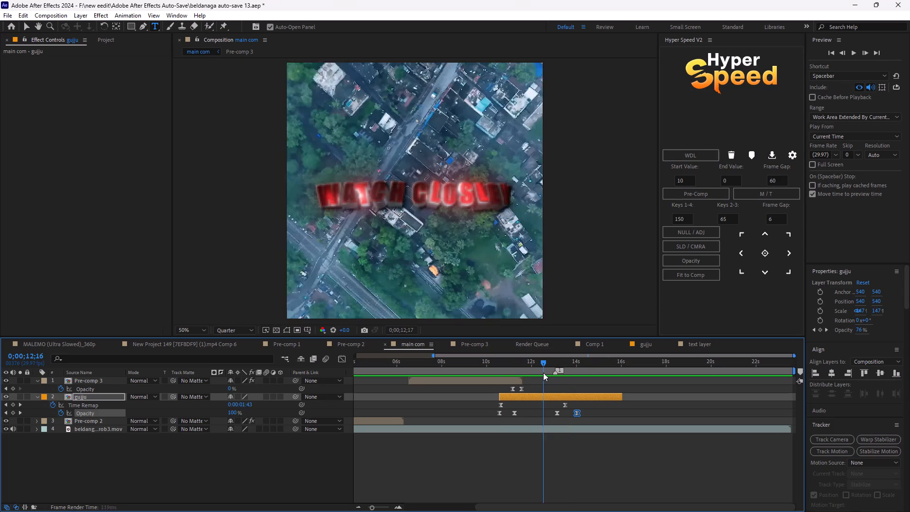
drag(543, 373, 550, 374)
double_click(542, 395)
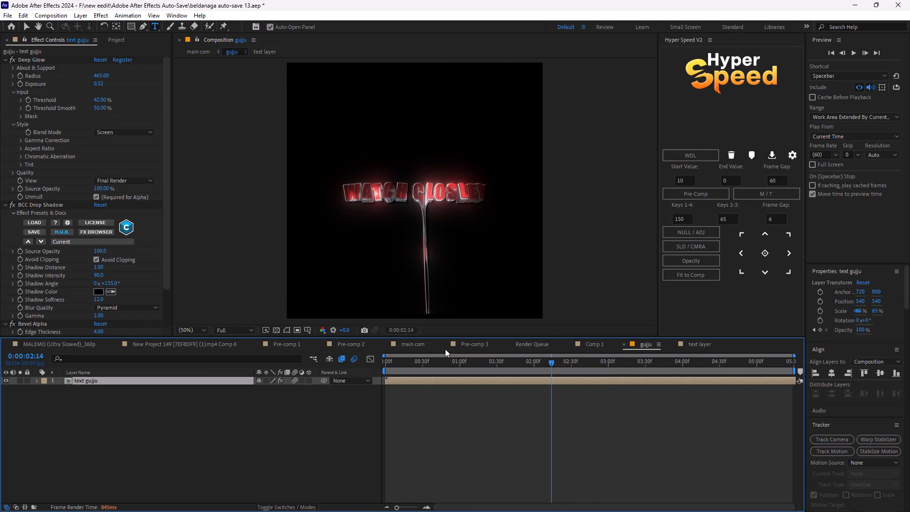
scroll(55, 232, down, 6)
scroll(67, 249, up, 6)
double_click(515, 377)
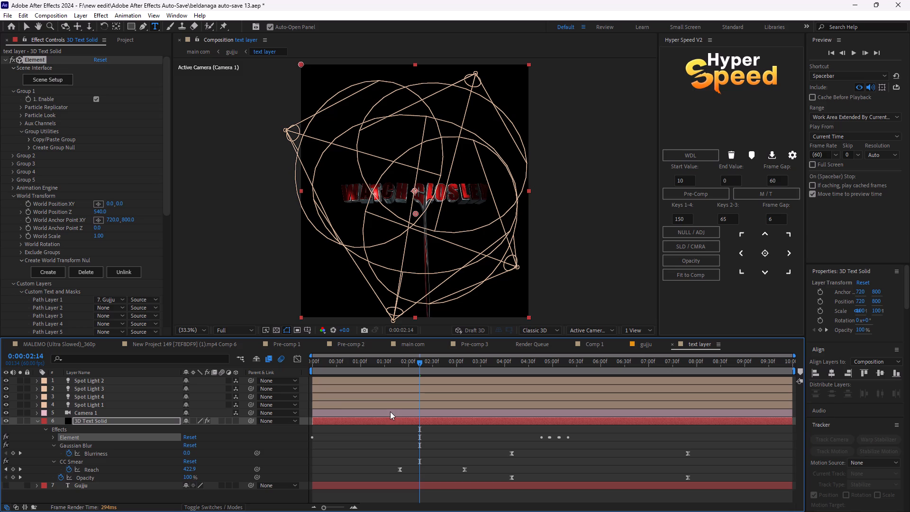
click(395, 421)
scroll(33, 113, down, 4)
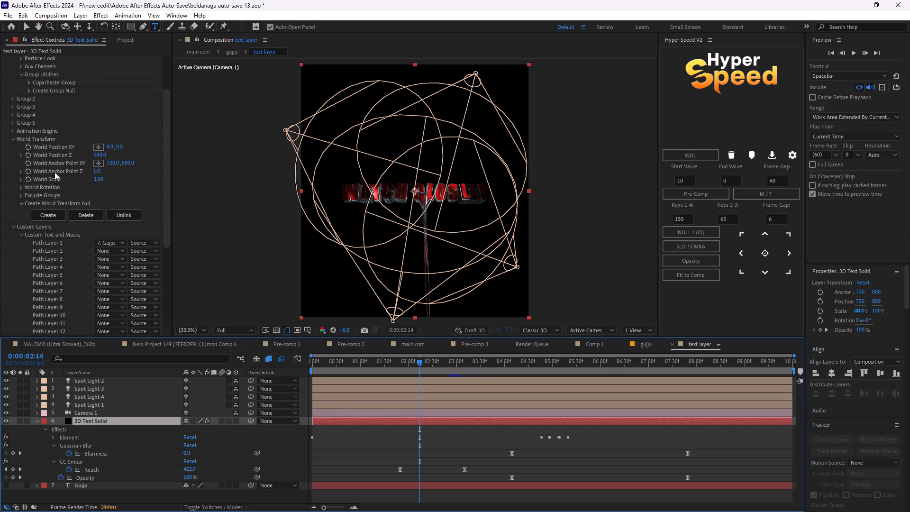
scroll(55, 176, down, 12)
scroll(74, 264, down, 6)
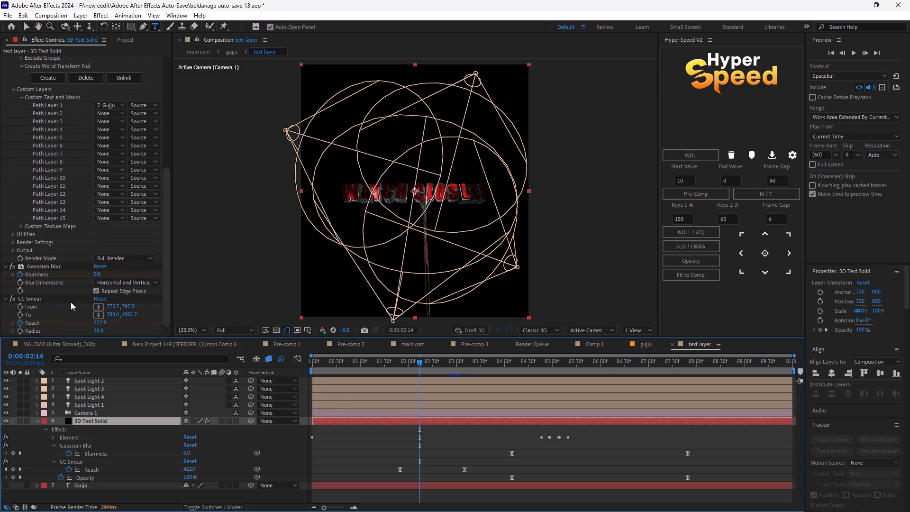
drag(424, 364, 412, 370)
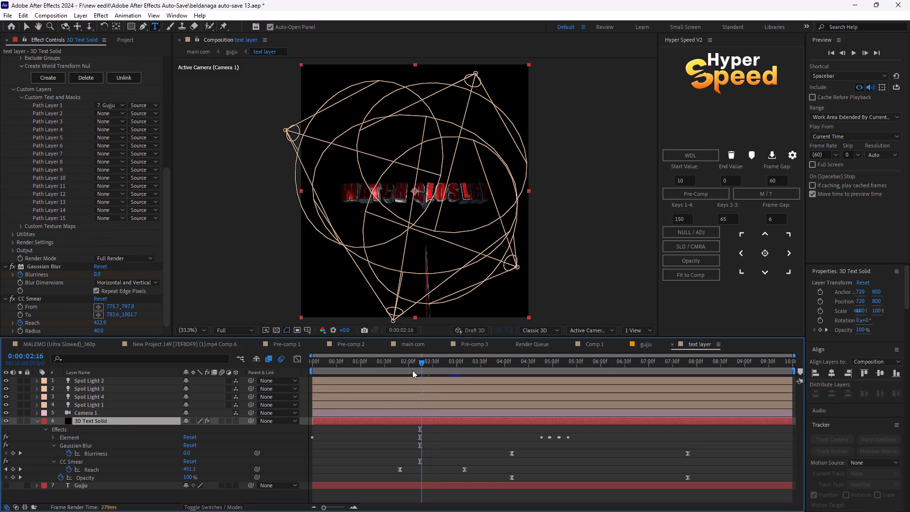
drag(412, 370, 415, 381)
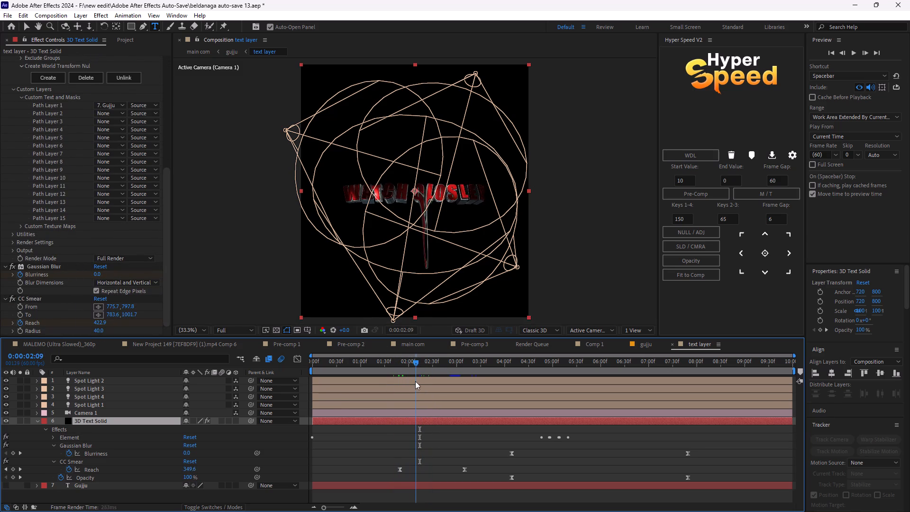
drag(415, 381, 337, 395)
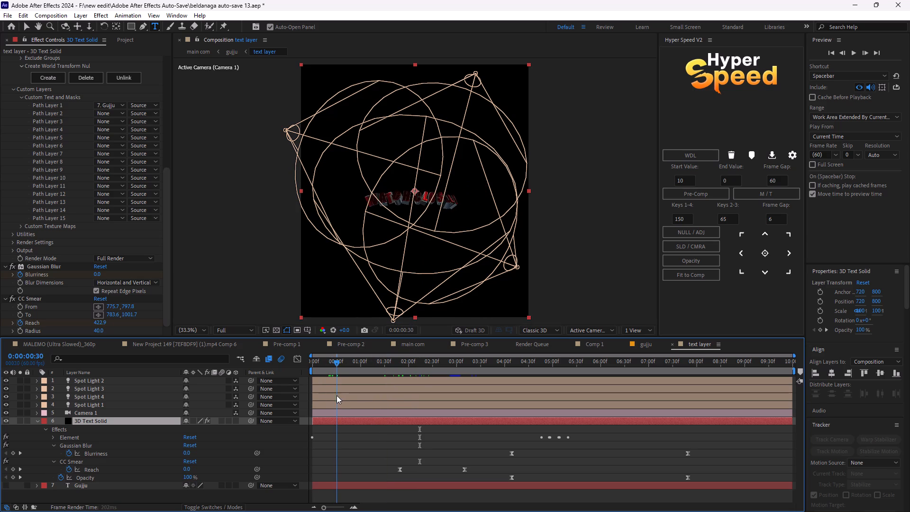
drag(337, 395, 344, 399)
Move 3D Text Solid's first CC Smear Reach keyframe earlier to about 0:00:01:20 and check the smear up to 0:00:02:42.
drag(400, 468, 382, 470)
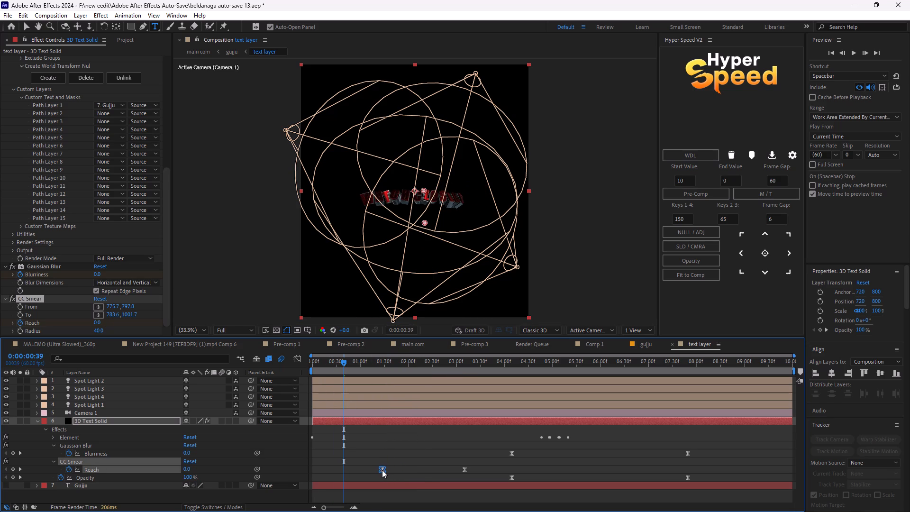
drag(382, 470, 382, 467)
drag(346, 368, 382, 389)
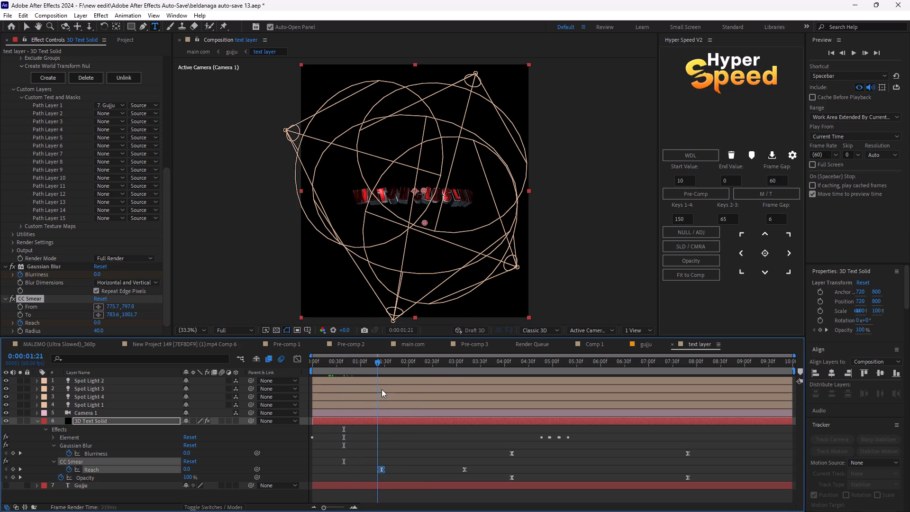
drag(382, 389, 427, 407)
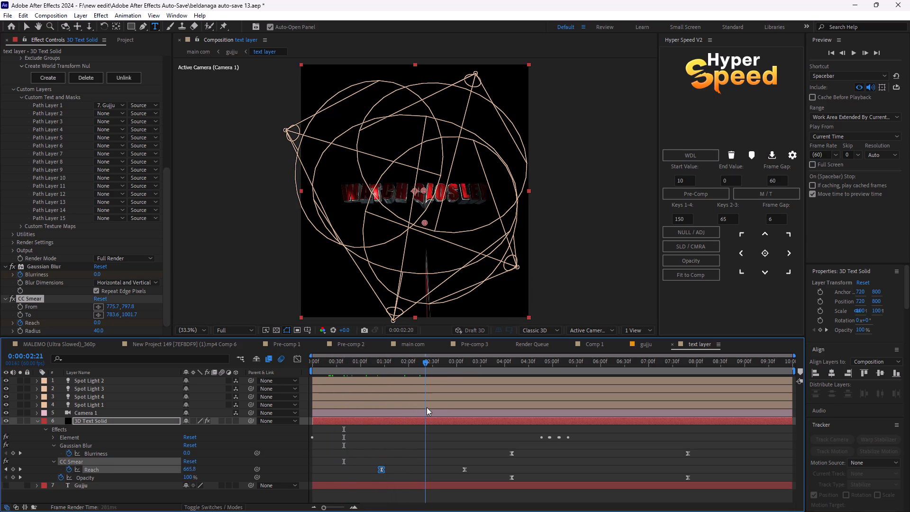
drag(427, 407, 427, 408)
click(384, 468)
drag(382, 469, 373, 465)
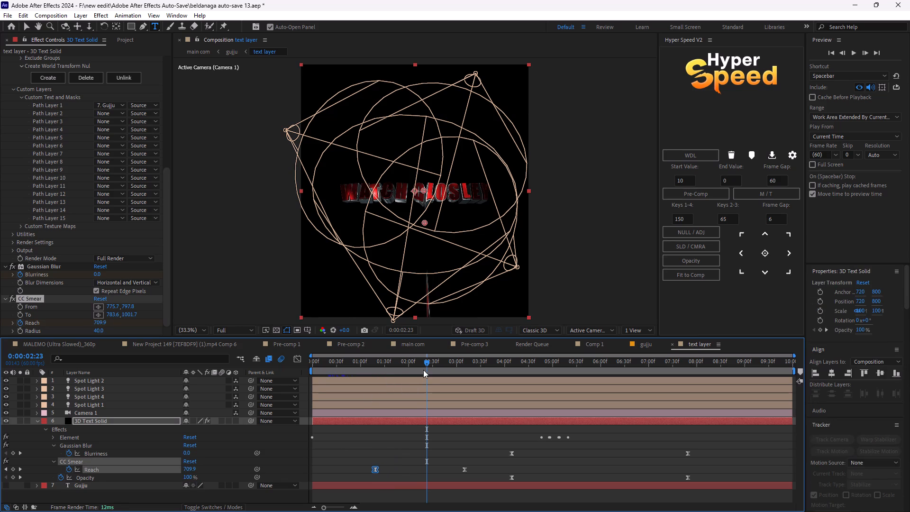
drag(423, 364, 400, 382)
drag(399, 361, 405, 364)
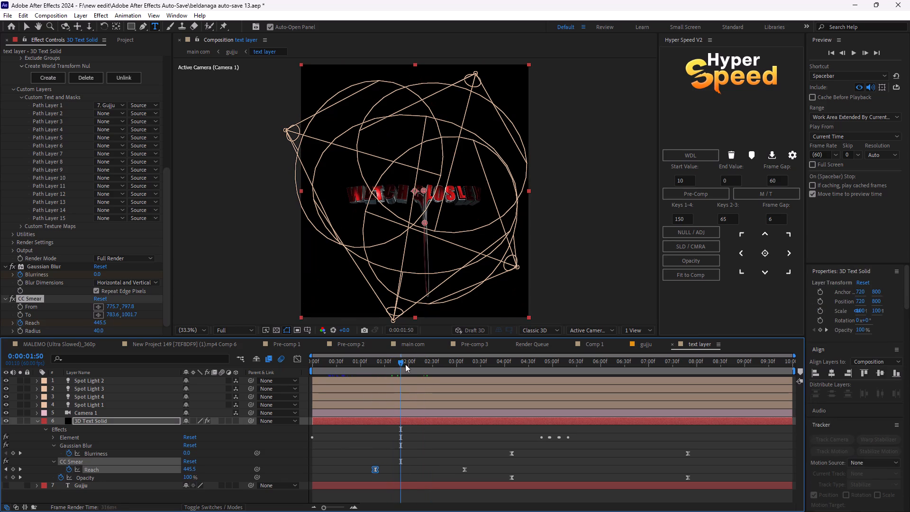
drag(405, 364, 441, 371)
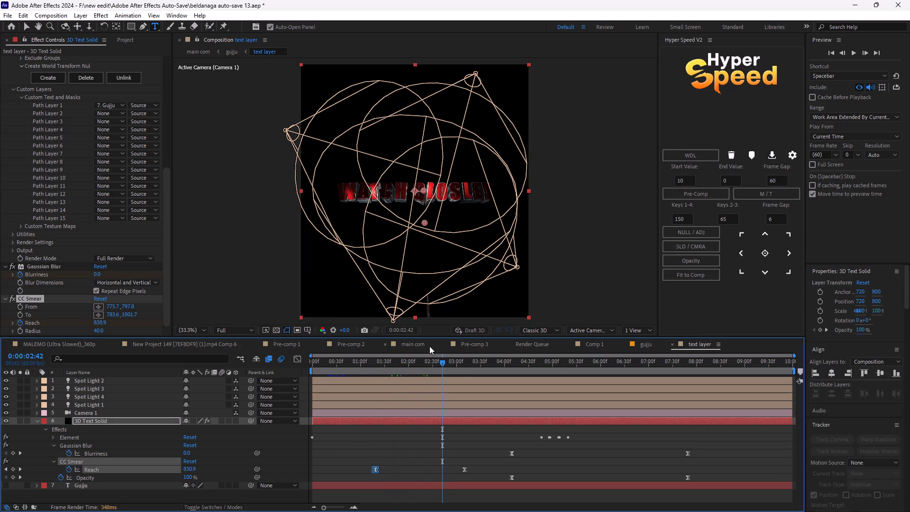
Return to main com and preview the smear, shatter and fade-out from 0;00;11;25, 0;00;12;27 and 0;00;12;15.
click(429, 346)
drag(562, 368, 528, 381)
click(548, 455)
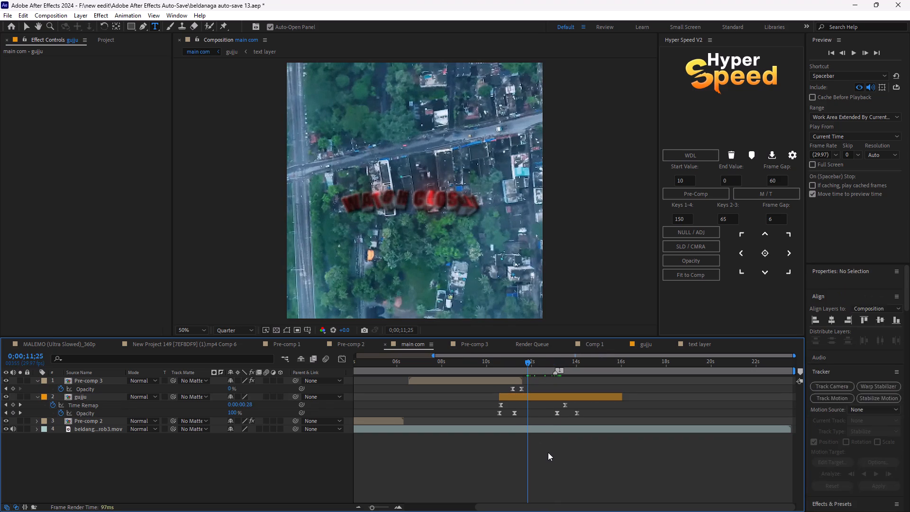
key(space)
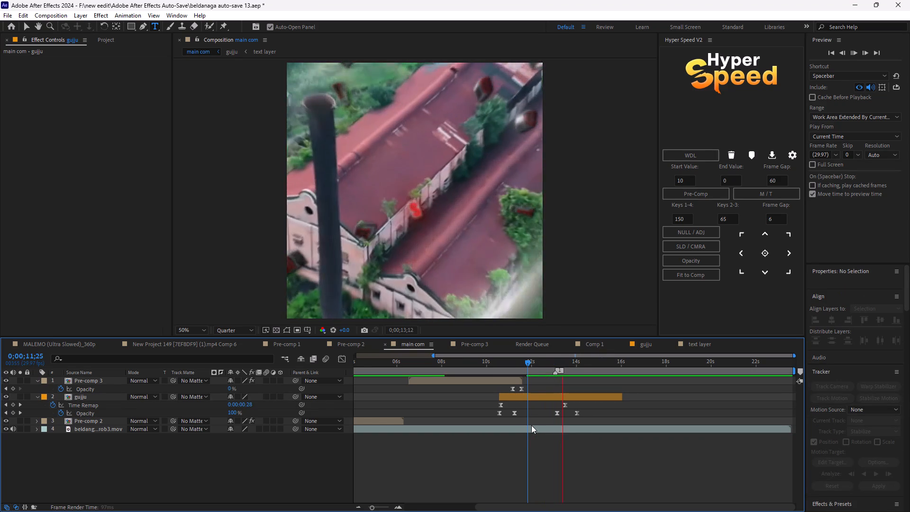
key(space)
drag(578, 364, 554, 371)
key(space)
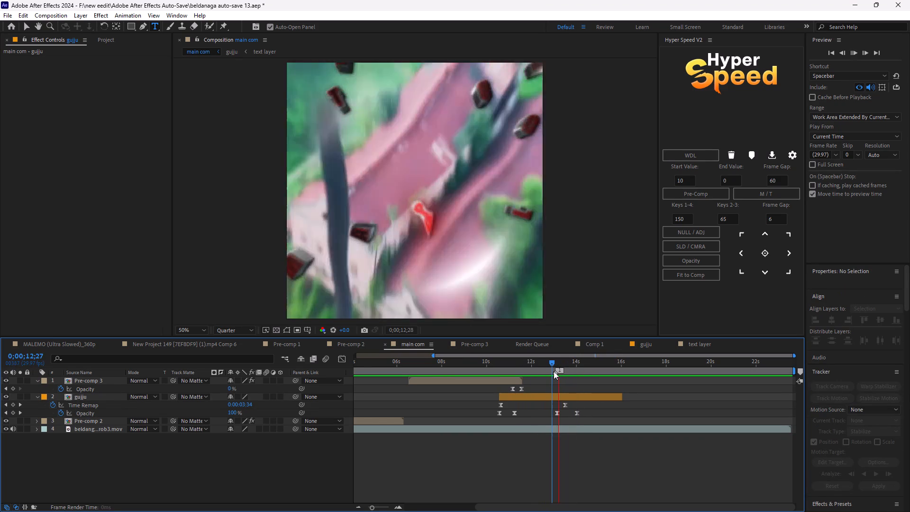
key(space)
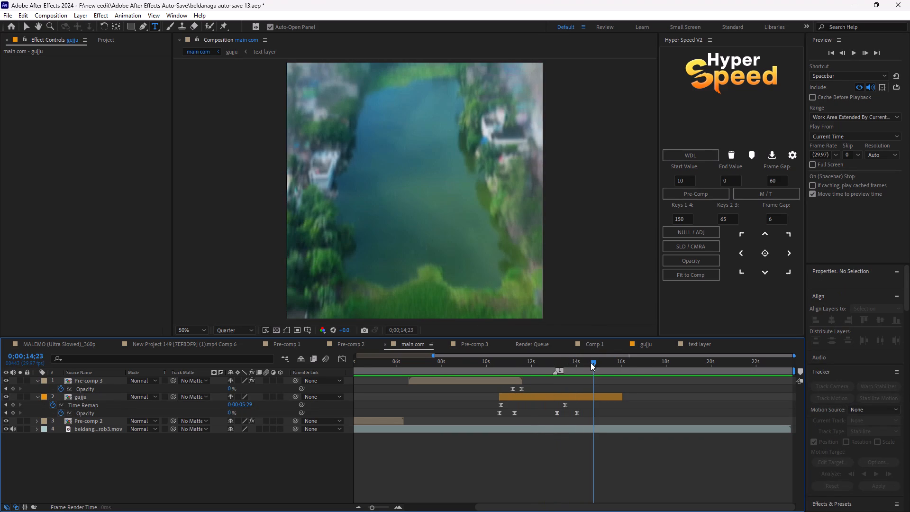
drag(591, 363, 539, 384)
key(space)
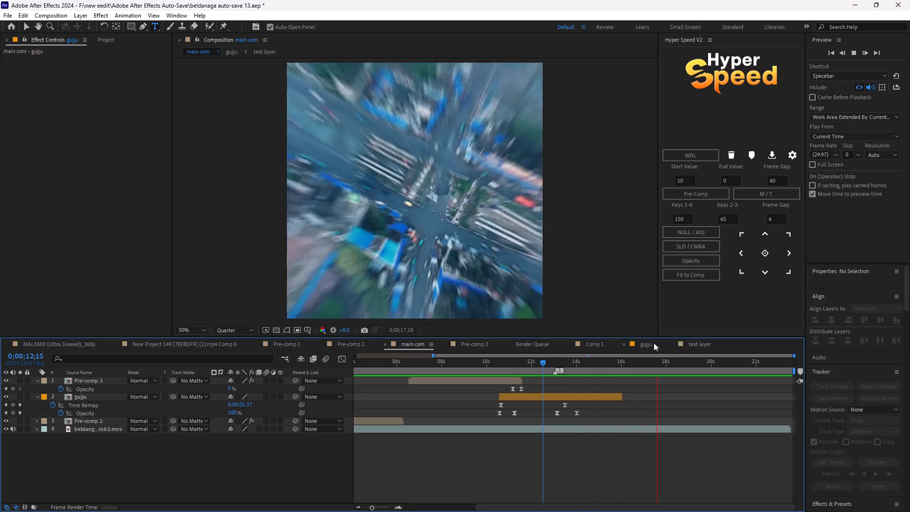
key(space)
Save the project.
click(5, 13)
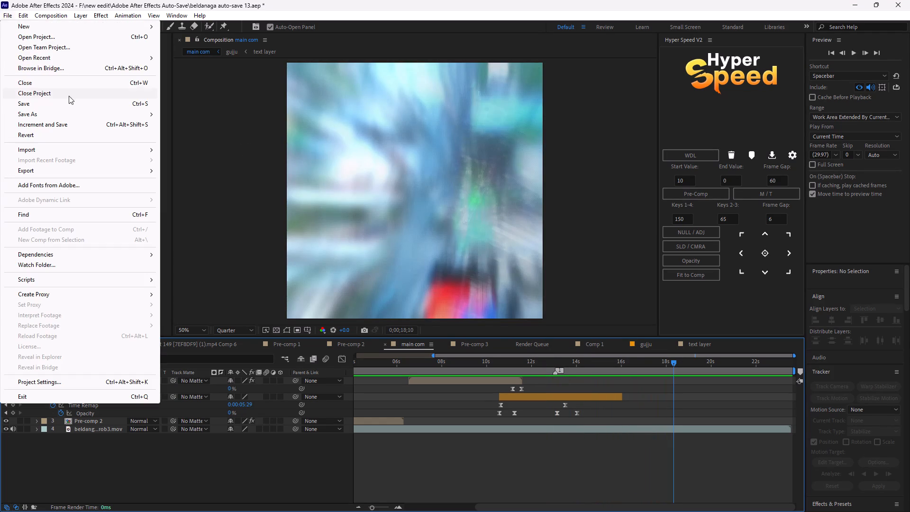
click(56, 106)
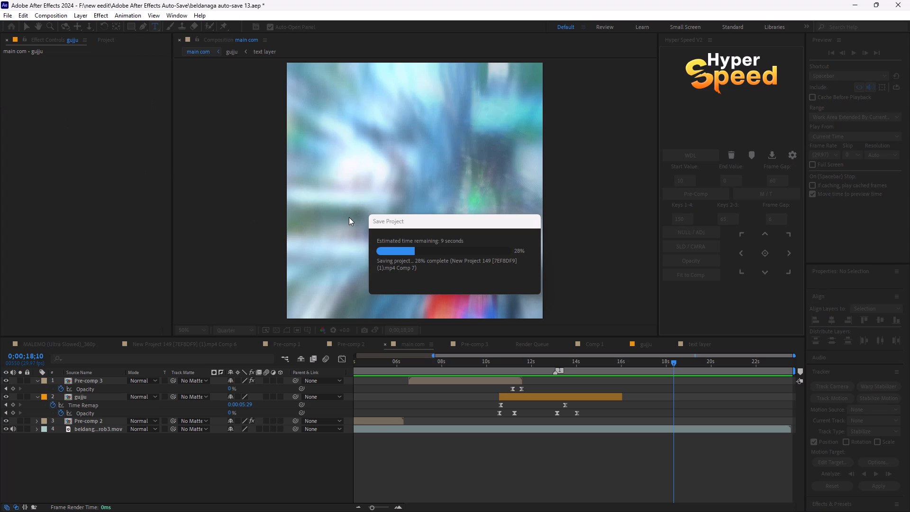
Close After Effects.
click(909, 0)
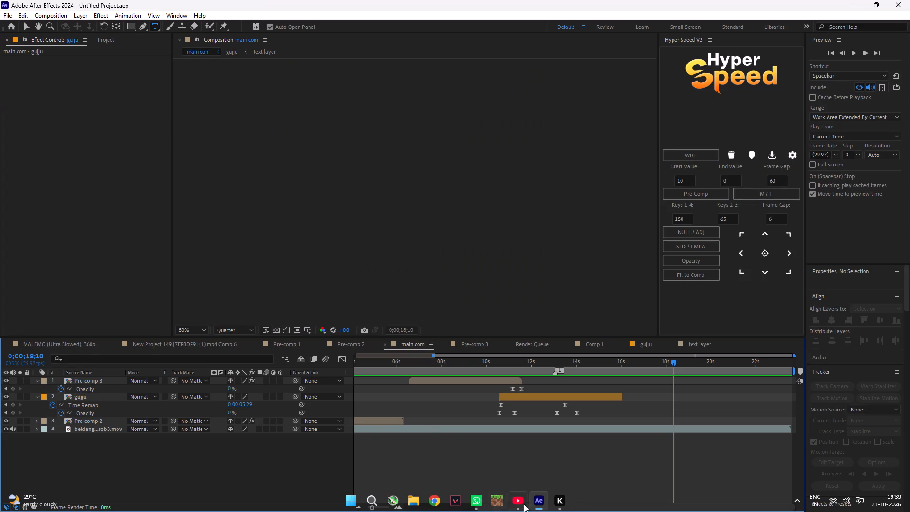